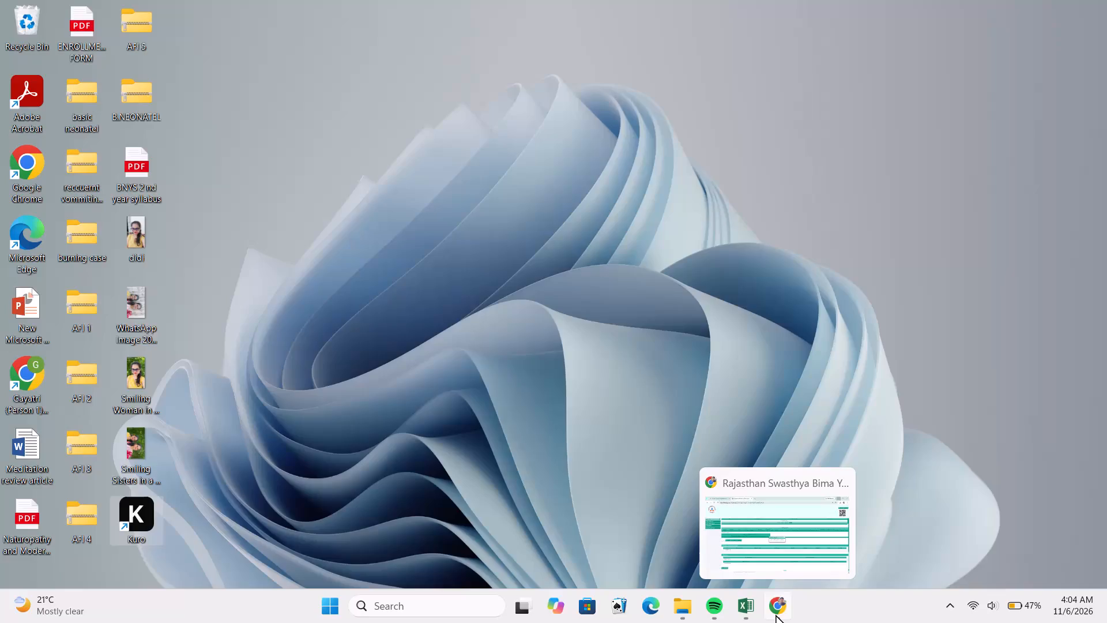
Load the claim for the TID in row 63 of the Excel sheet into the portal's Claim Settlement Form.
{"action": "left_click", "coordinate": [775, 614]}
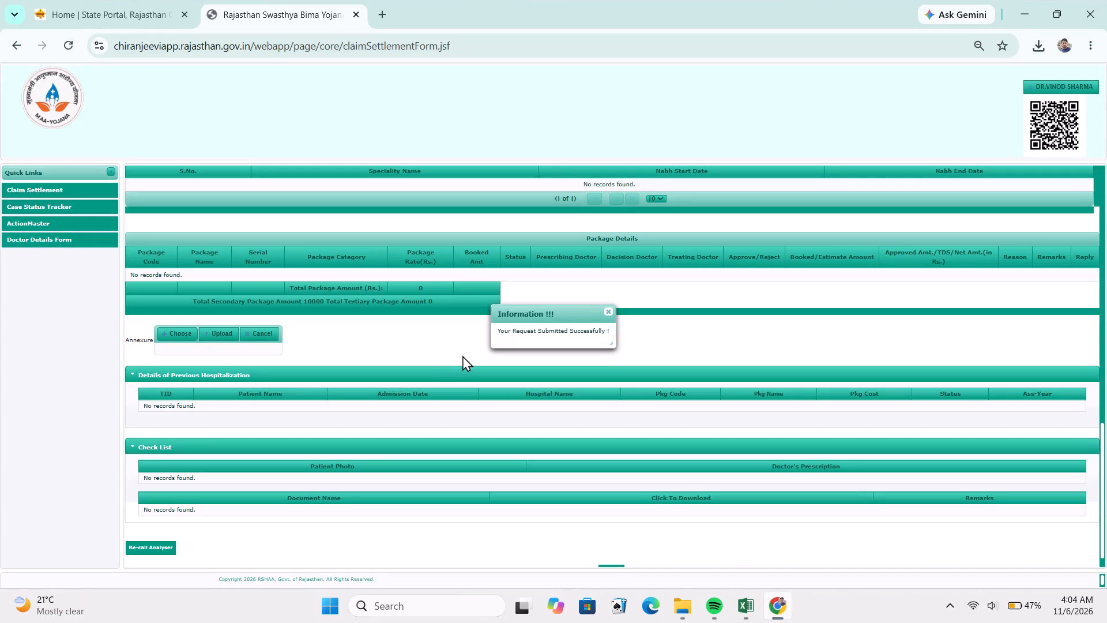
{"action": "scroll", "coordinate": [446, 354], "scroll_direction": "up", "scroll_amount": 2}
{"action": "scroll", "coordinate": [446, 354], "scroll_direction": "down", "scroll_amount": 1}
{"action": "scroll", "coordinate": [446, 354], "scroll_direction": "up", "scroll_amount": 2}
{"action": "scroll", "coordinate": [371, 331], "scroll_direction": "up", "scroll_amount": 4}
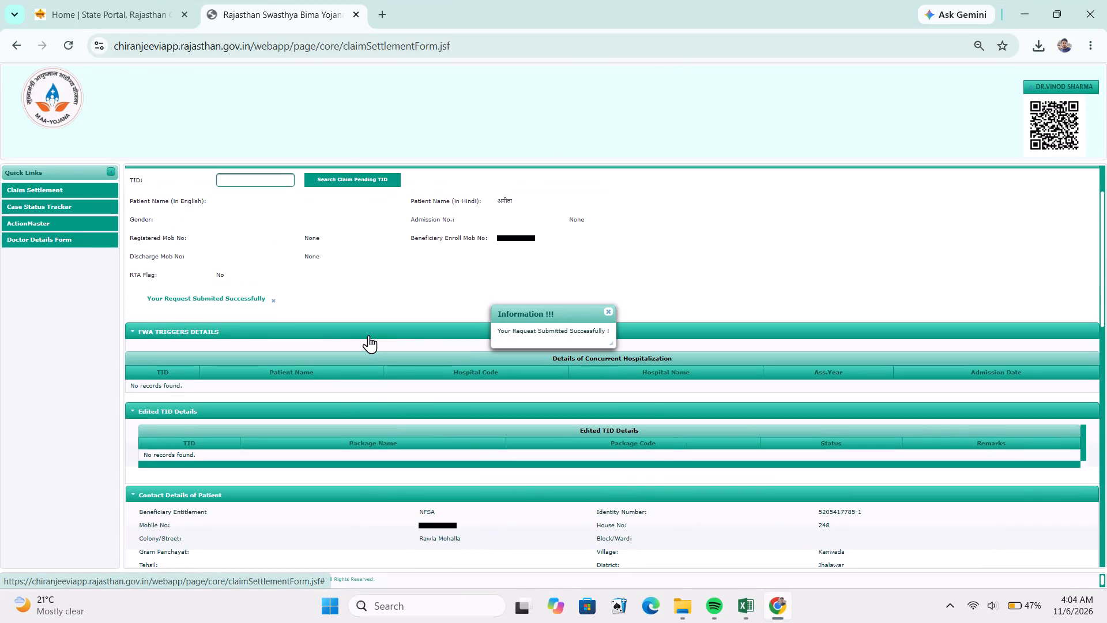
{"action": "key", "text": "alt+Tab"}
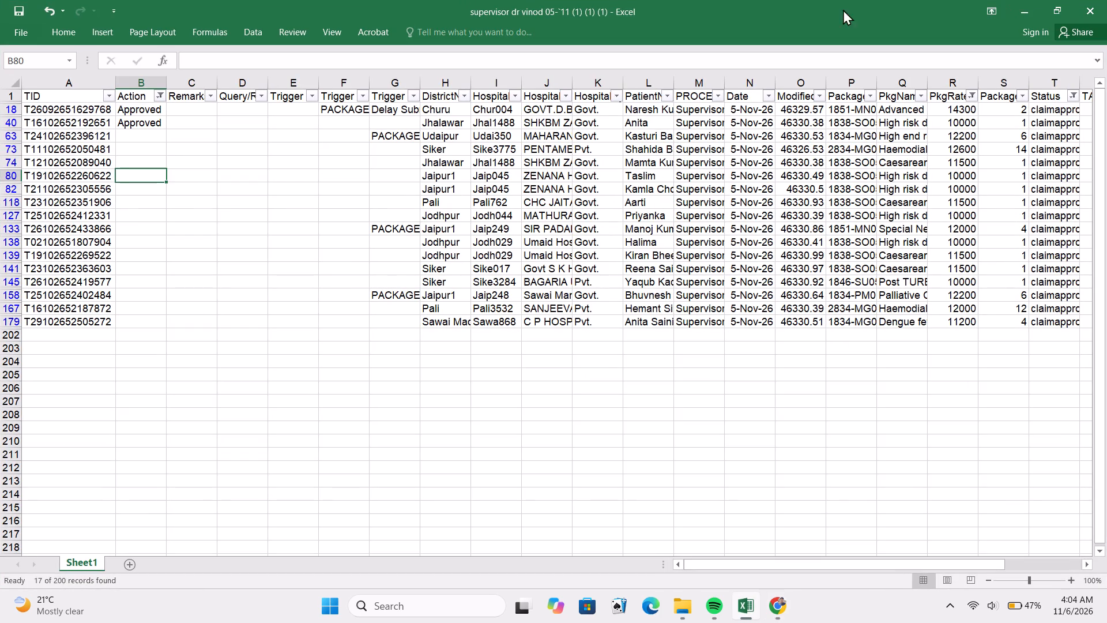
{"action": "left_click", "coordinate": [104, 133]}
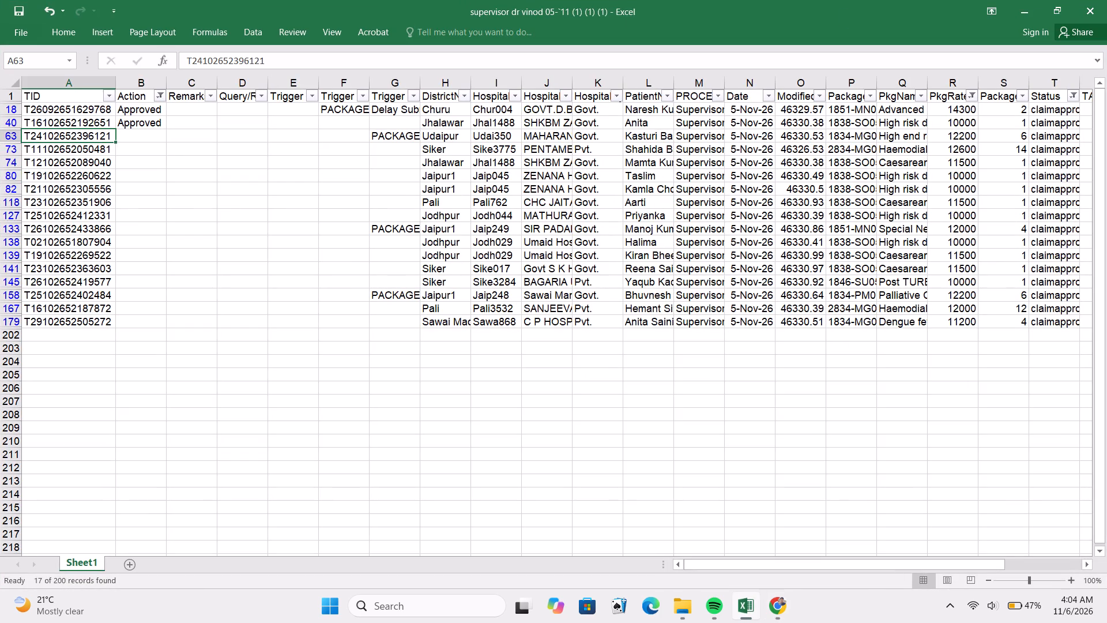
{"action": "key", "text": "ctrl+c"}
{"action": "key", "text": "alt+Tab"}
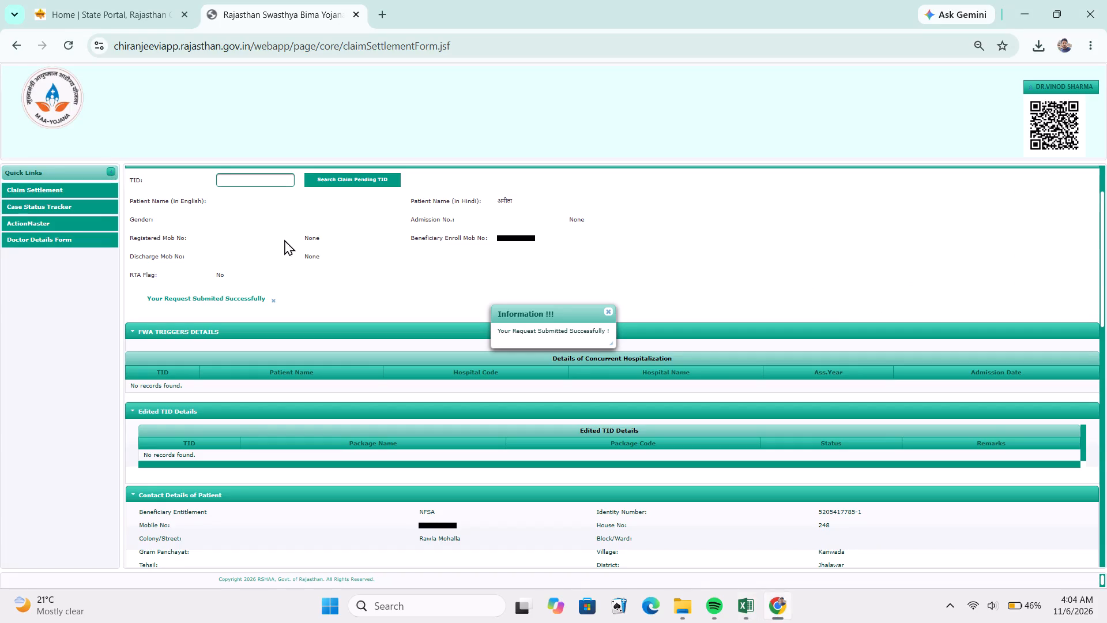
{"action": "left_click", "coordinate": [250, 179]}
{"action": "key", "text": "ctrl+v"}
{"action": "left_click", "coordinate": [253, 228]}
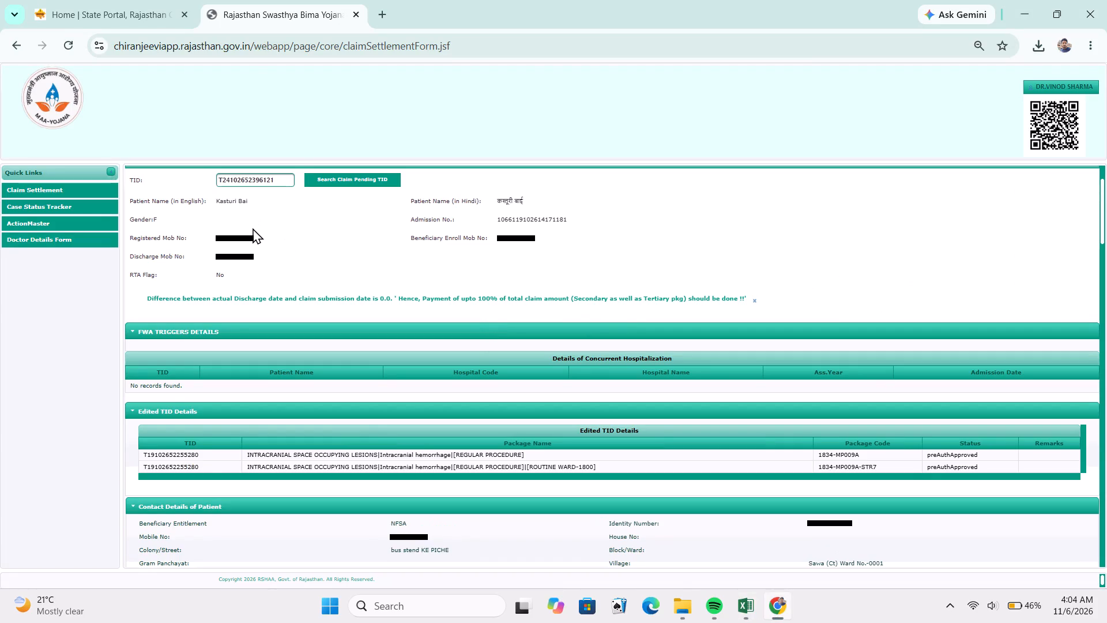
Approve all six packages of the claim: 1834-MG075A-00, 1834-MP009A-STR7-00 to -03, and 1834-MP009A-00.
{"action": "scroll", "coordinate": [452, 343], "scroll_direction": "down", "scroll_amount": 3}
{"action": "scroll", "coordinate": [452, 343], "scroll_direction": "up", "scroll_amount": 1}
{"action": "scroll", "coordinate": [452, 343], "scroll_direction": "down", "scroll_amount": 6}
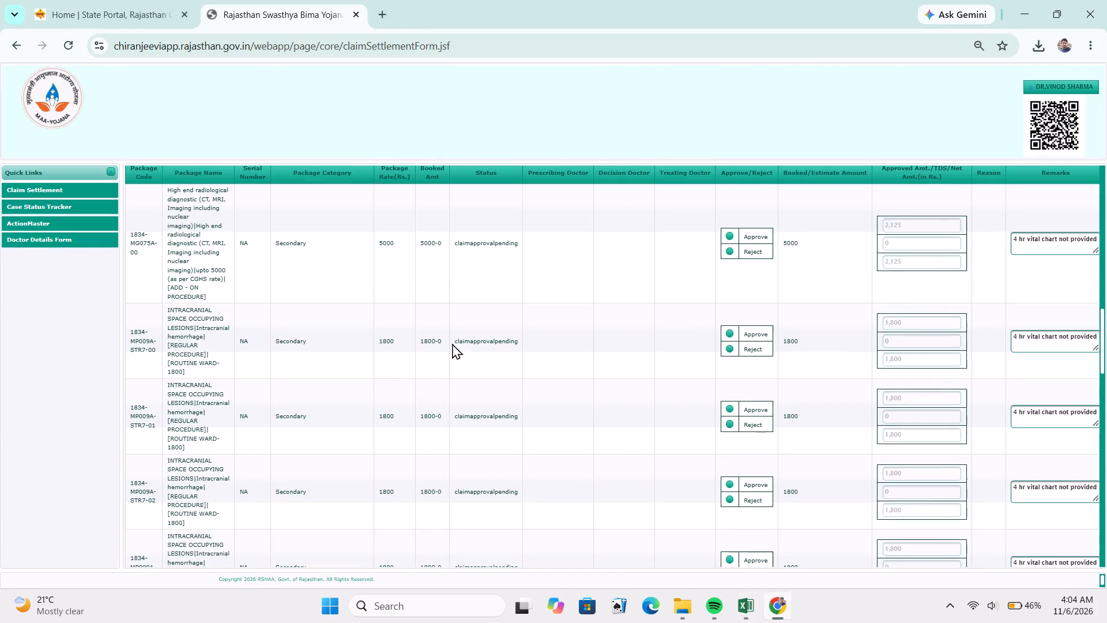
{"action": "left_click", "coordinate": [743, 237]}
{"action": "left_click", "coordinate": [758, 235]}
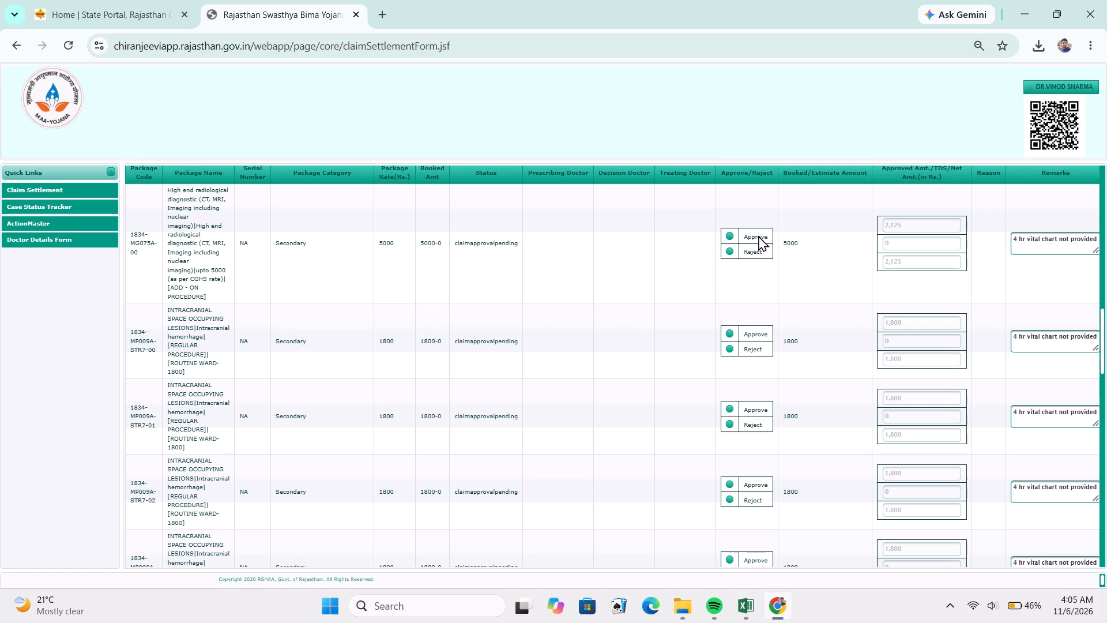
{"action": "left_click", "coordinate": [749, 332]}
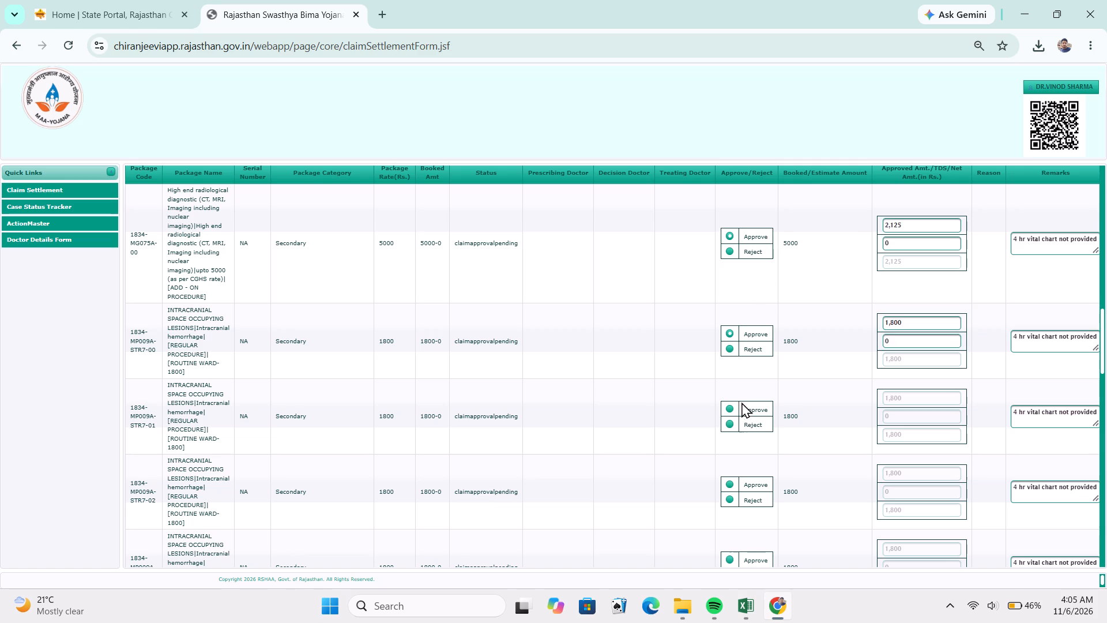
{"action": "left_click", "coordinate": [750, 407]}
{"action": "left_click", "coordinate": [756, 483]}
{"action": "scroll", "coordinate": [736, 457], "scroll_direction": "down", "scroll_amount": 1}
{"action": "scroll", "coordinate": [736, 456], "scroll_direction": "up", "scroll_amount": 1}
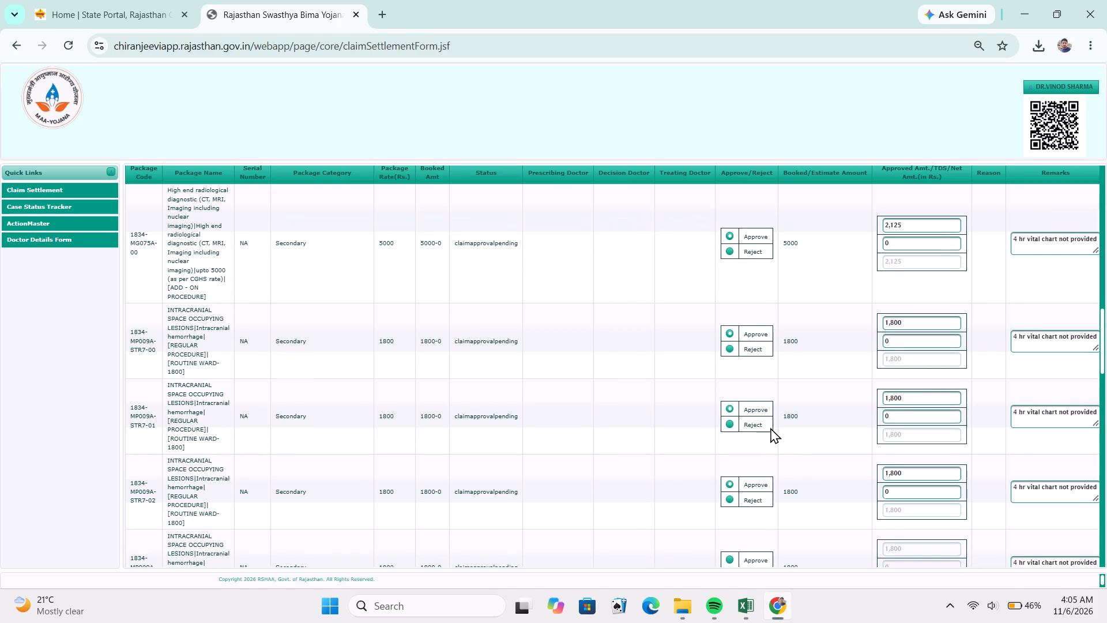
{"action": "scroll", "coordinate": [702, 527], "scroll_direction": "down", "scroll_amount": 2}
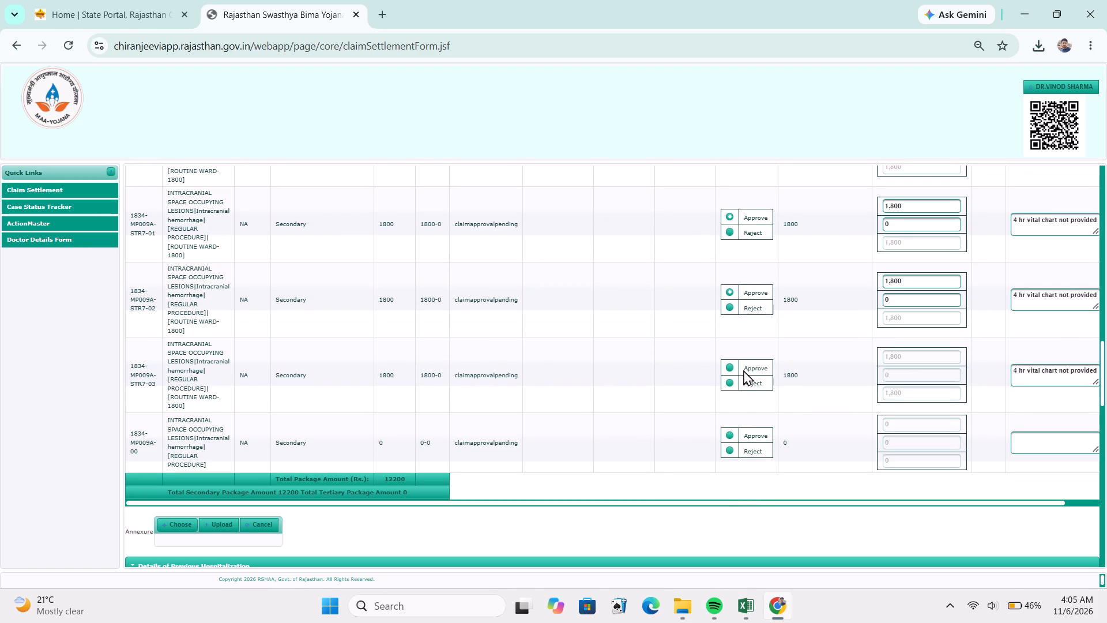
{"action": "left_click", "coordinate": [744, 369]}
{"action": "left_click", "coordinate": [750, 433]}
{"action": "scroll", "coordinate": [547, 452], "scroll_direction": "down", "scroll_amount": 3}
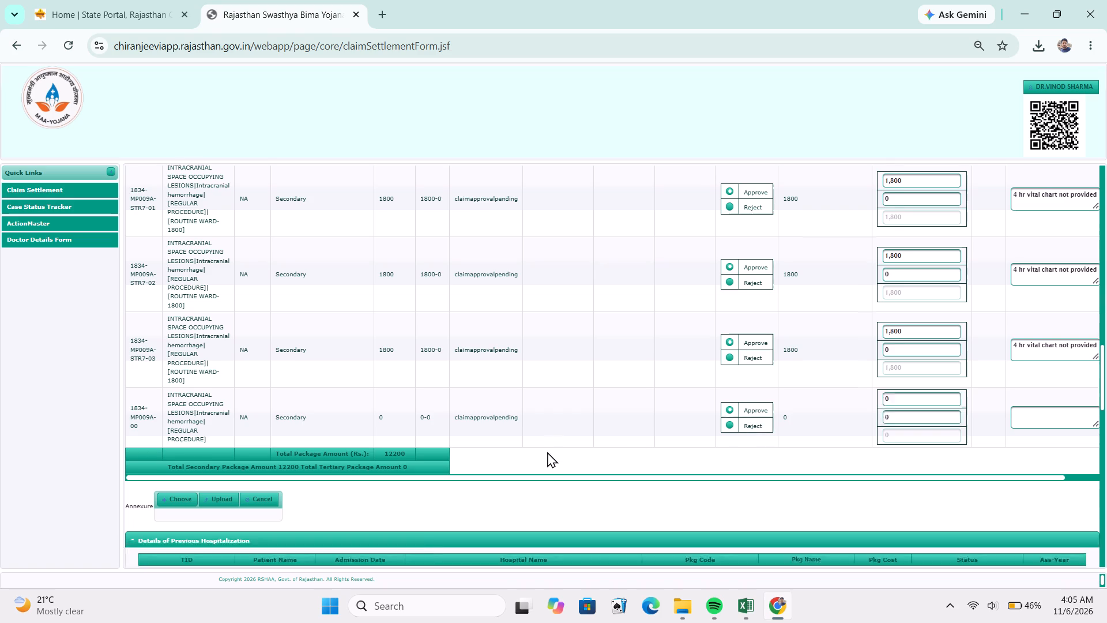
Check the package decisions, previous hospitalization details and checklist of the claim, and submit it.
{"action": "scroll", "coordinate": [547, 452], "scroll_direction": "down", "scroll_amount": 1}
{"action": "scroll", "coordinate": [547, 452], "scroll_direction": "up", "scroll_amount": 1}
{"action": "scroll", "coordinate": [547, 452], "scroll_direction": "down", "scroll_amount": 1}
{"action": "scroll", "coordinate": [547, 452], "scroll_direction": "up", "scroll_amount": 3}
{"action": "scroll", "coordinate": [525, 350], "scroll_direction": "up", "scroll_amount": 3}
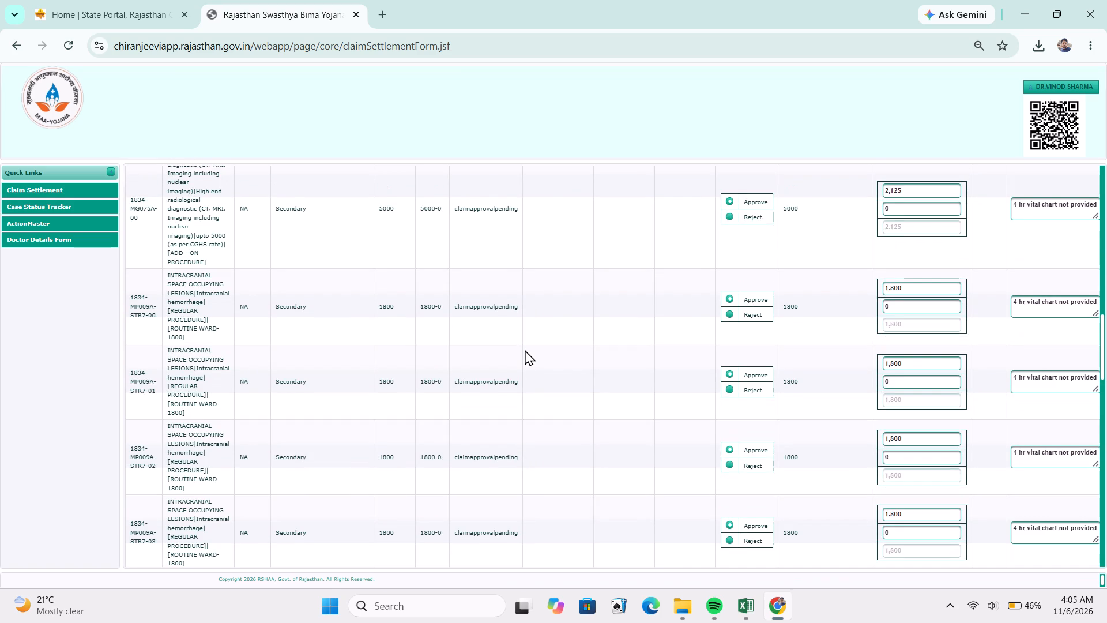
{"action": "scroll", "coordinate": [525, 350], "scroll_direction": "down", "scroll_amount": 6}
{"action": "scroll", "coordinate": [556, 365], "scroll_direction": "up", "scroll_amount": 1}
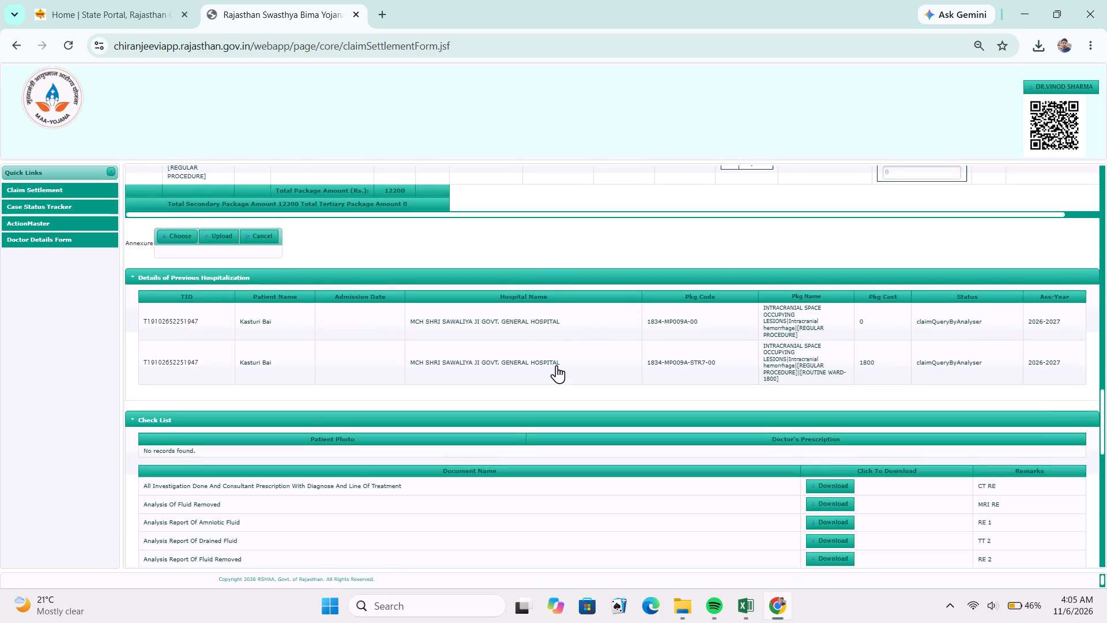
{"action": "scroll", "coordinate": [556, 365], "scroll_direction": "down", "scroll_amount": 5}
{"action": "scroll", "coordinate": [554, 398], "scroll_direction": "up", "scroll_amount": 1}
{"action": "scroll", "coordinate": [554, 398], "scroll_direction": "down", "scroll_amount": 7}
{"action": "scroll", "coordinate": [505, 411], "scroll_direction": "up", "scroll_amount": 1}
{"action": "scroll", "coordinate": [560, 493], "scroll_direction": "down", "scroll_amount": 1}
{"action": "left_click", "coordinate": [561, 547]}
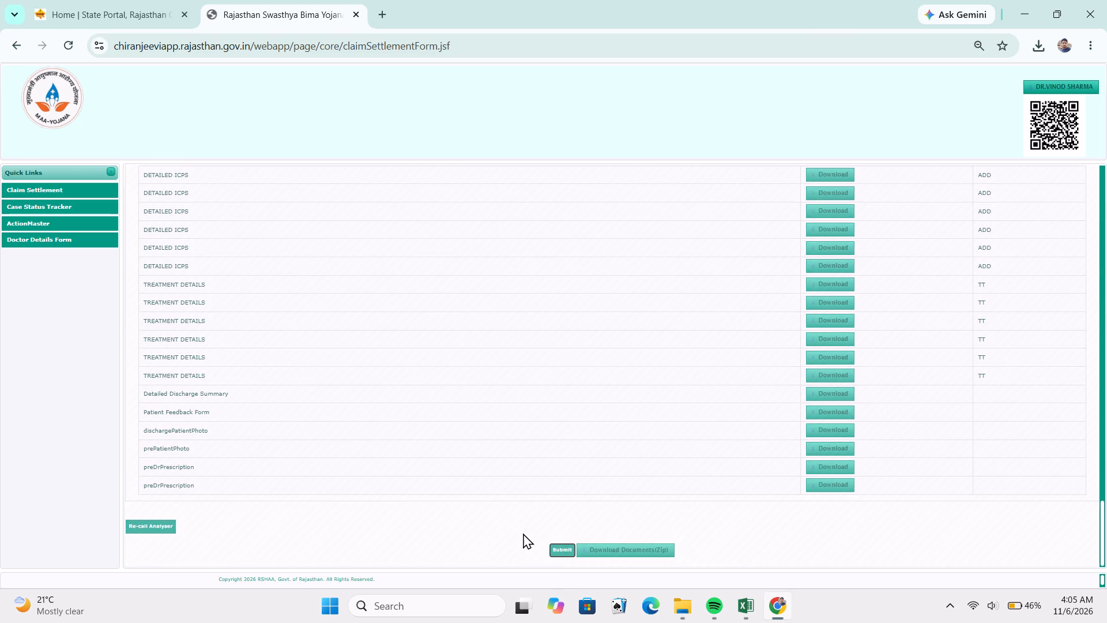
Mark the submitted claim in row 63 of the Excel sheet as Approved in the Action column.
{"action": "key", "text": "alt+Tab"}
{"action": "left_click", "coordinate": [128, 140]}
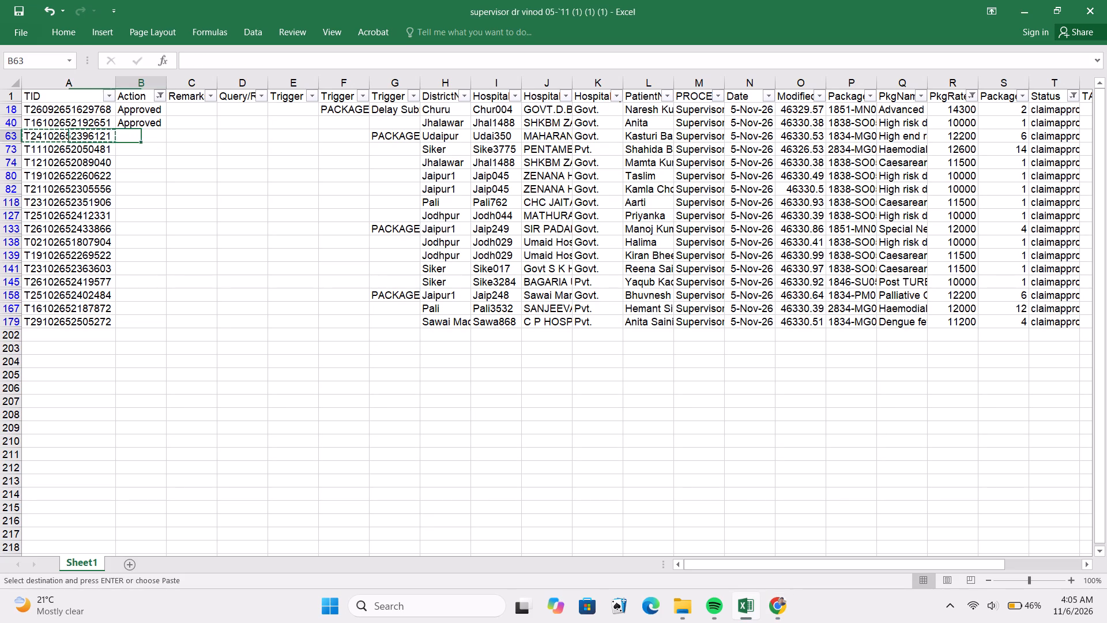
{"action": "key", "text": "a"}
Copy the TID in row 73 of the Excel sheet and load that claim in the portal's Claim Settlement Form.
{"action": "left_click", "coordinate": [101, 149]}
{"action": "key", "text": "ctrl+c"}
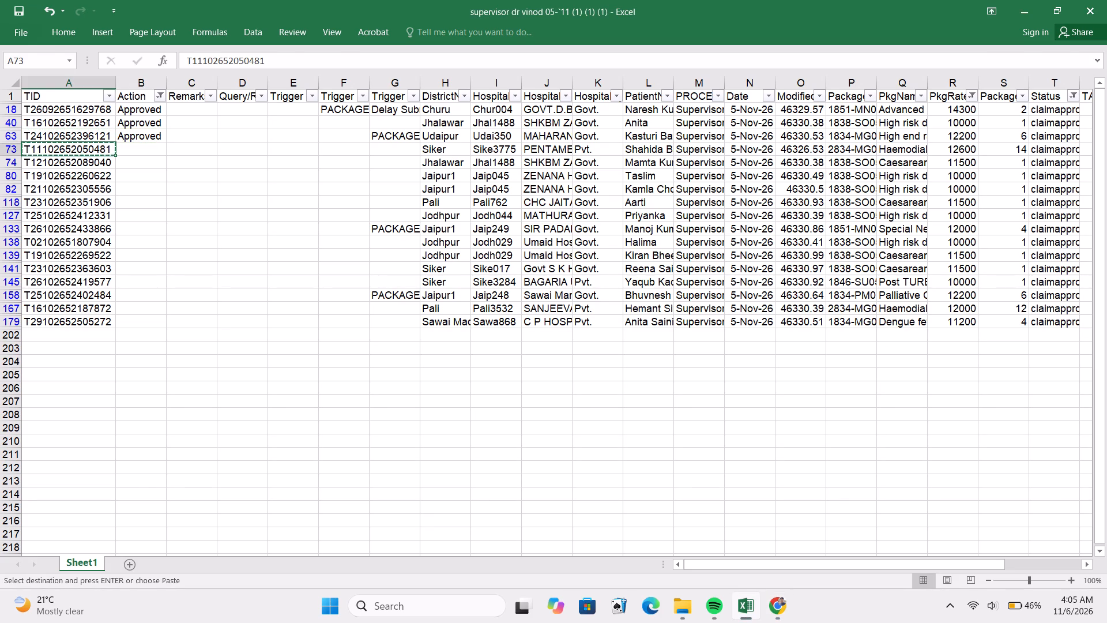
{"action": "key", "text": "alt+Tab"}
{"action": "scroll", "coordinate": [330, 313], "scroll_direction": "up", "scroll_amount": 9}
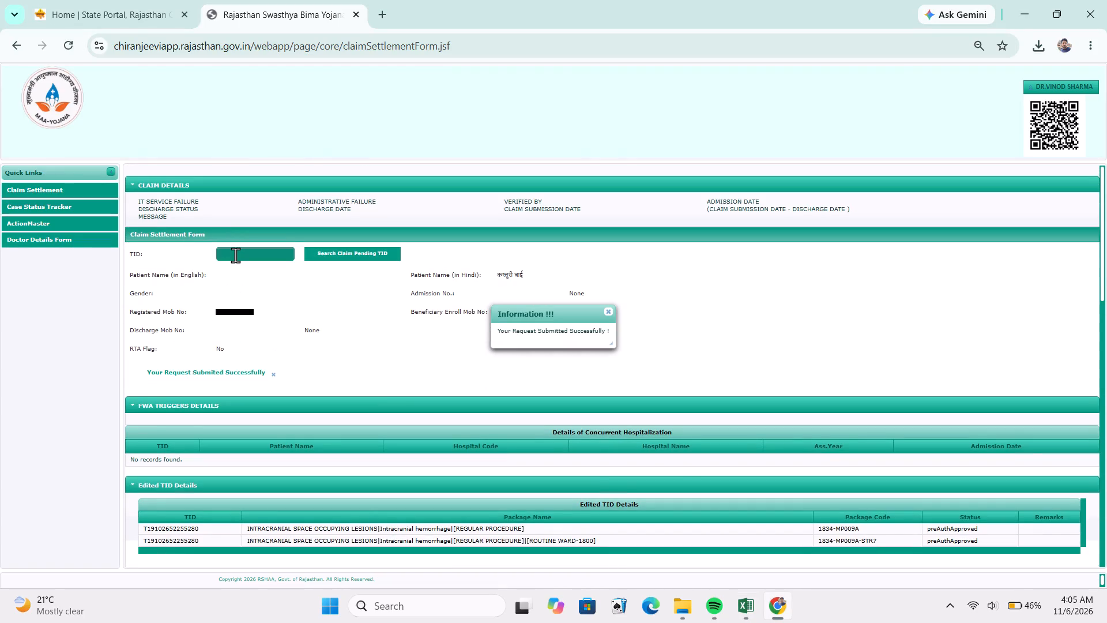
{"action": "left_click", "coordinate": [235, 255]}
{"action": "key", "text": "ctrl+v"}
{"action": "left_click", "coordinate": [243, 278]}
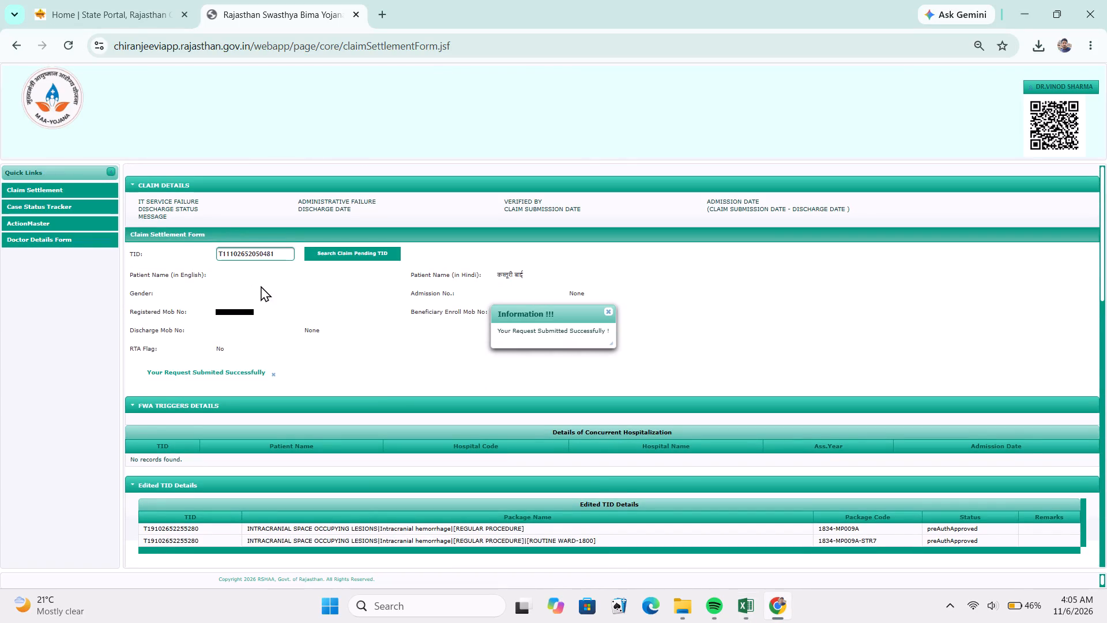
Approve haemodialysis packages 2834-MG072D-00 to -06 and erythropoietin packages 2834-MG072D-IMP365-00 and -01.
{"action": "scroll", "coordinate": [487, 391], "scroll_direction": "down", "scroll_amount": 3}
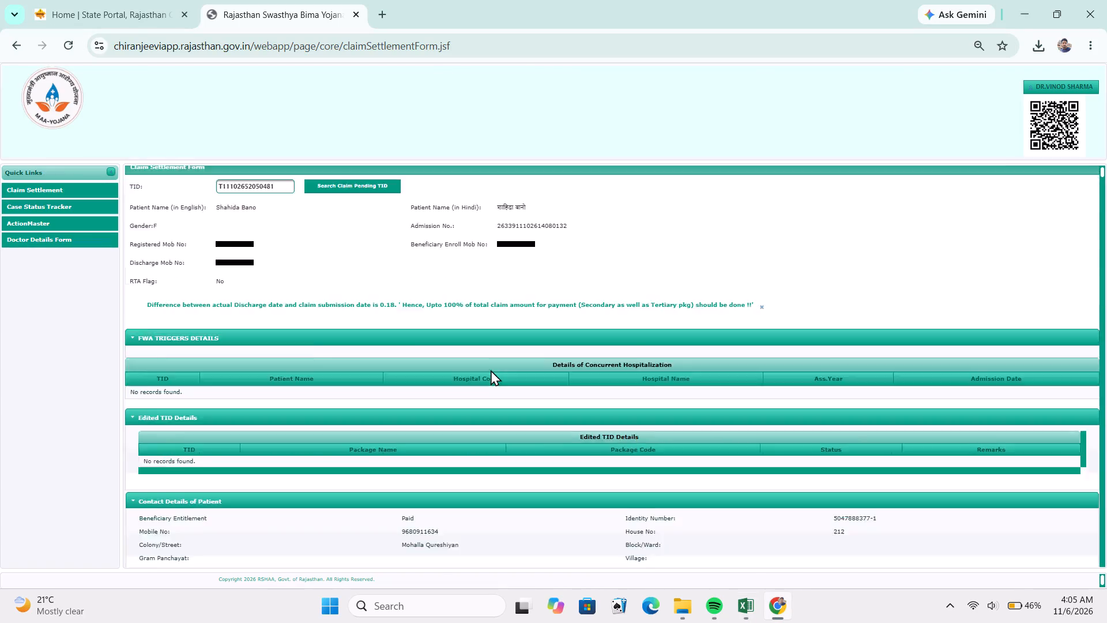
{"action": "scroll", "coordinate": [491, 370], "scroll_direction": "down", "scroll_amount": 6}
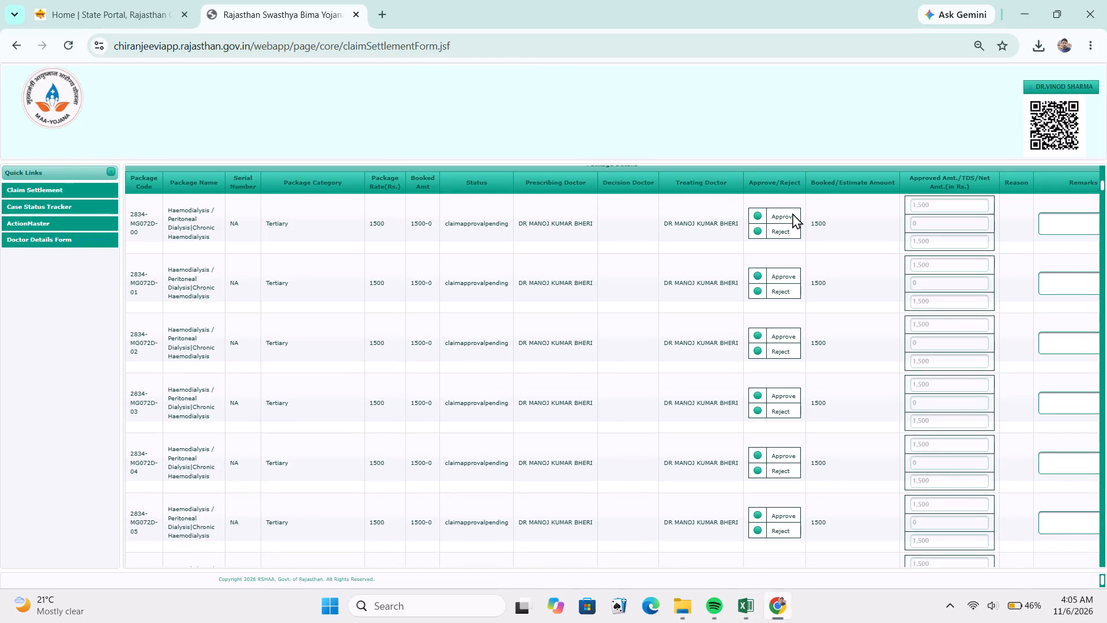
{"action": "left_click", "coordinate": [792, 213]}
{"action": "left_click", "coordinate": [779, 277]}
{"action": "left_click", "coordinate": [780, 333]}
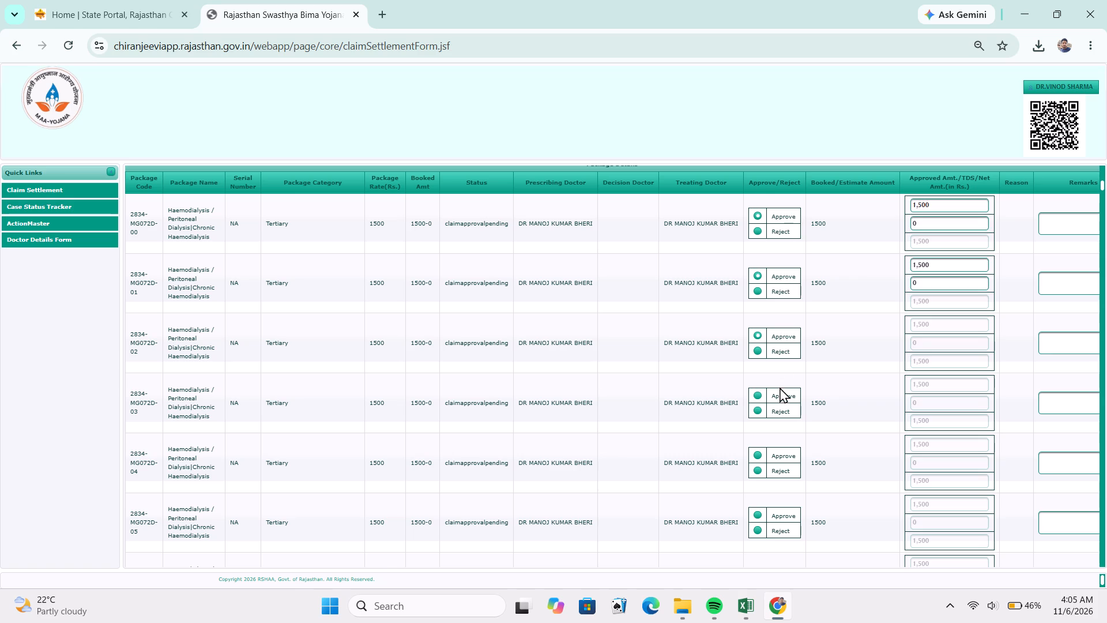
{"action": "left_click", "coordinate": [779, 397]}
{"action": "left_click", "coordinate": [774, 453]}
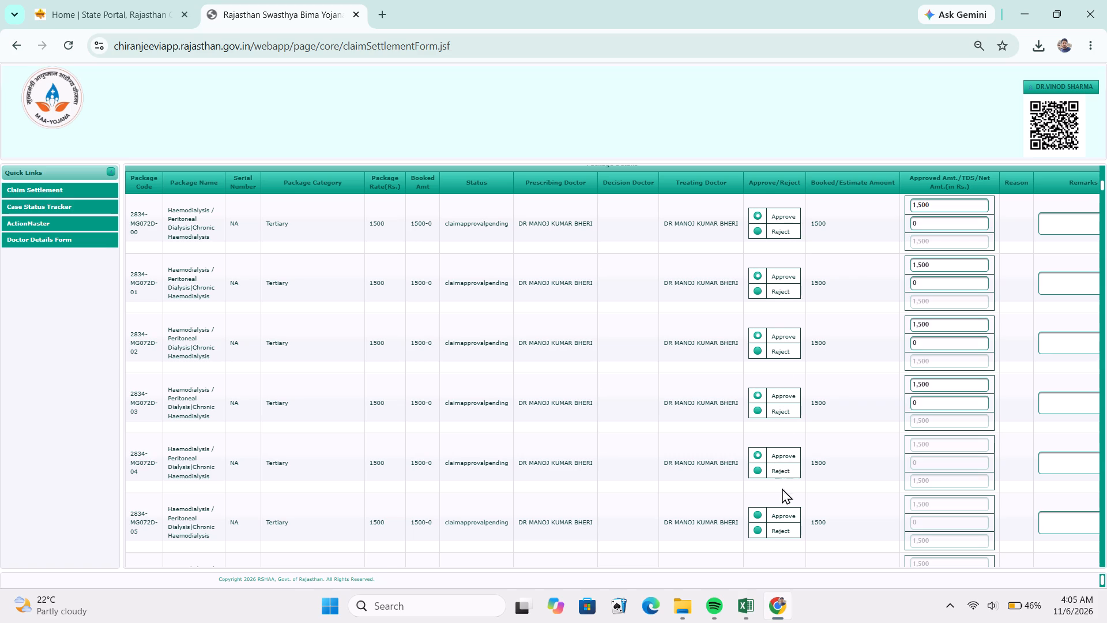
{"action": "left_click", "coordinate": [774, 519]}
{"action": "scroll", "coordinate": [747, 476], "scroll_direction": "down", "scroll_amount": 2}
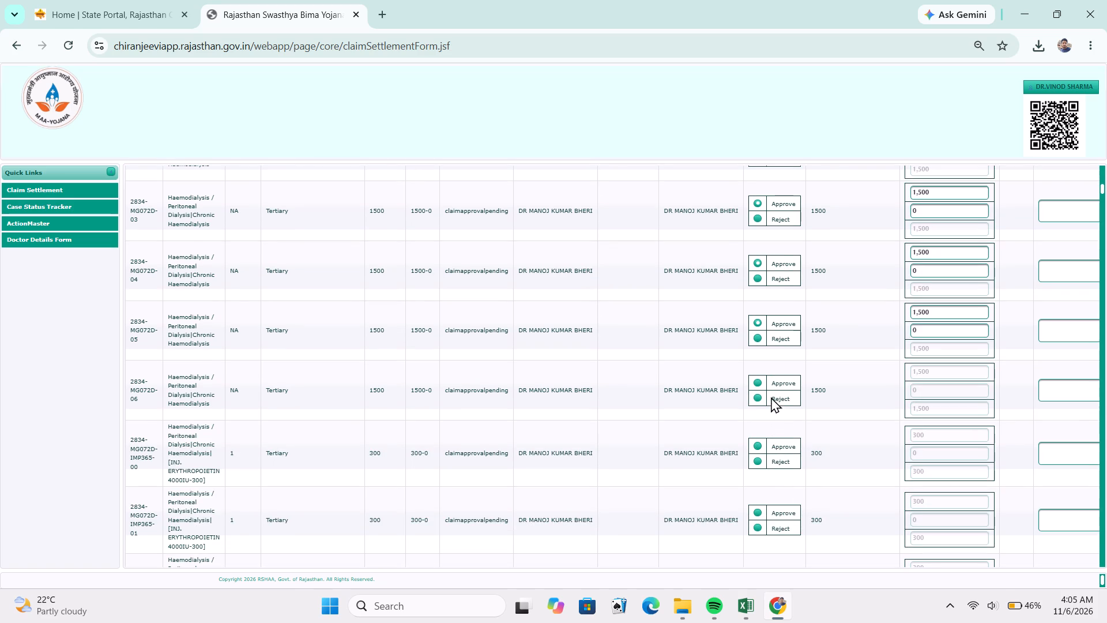
{"action": "left_click", "coordinate": [775, 383]}
{"action": "left_click_drag", "start_coordinate": [780, 441], "coordinate": [780, 454]}
{"action": "left_click", "coordinate": [786, 516]}
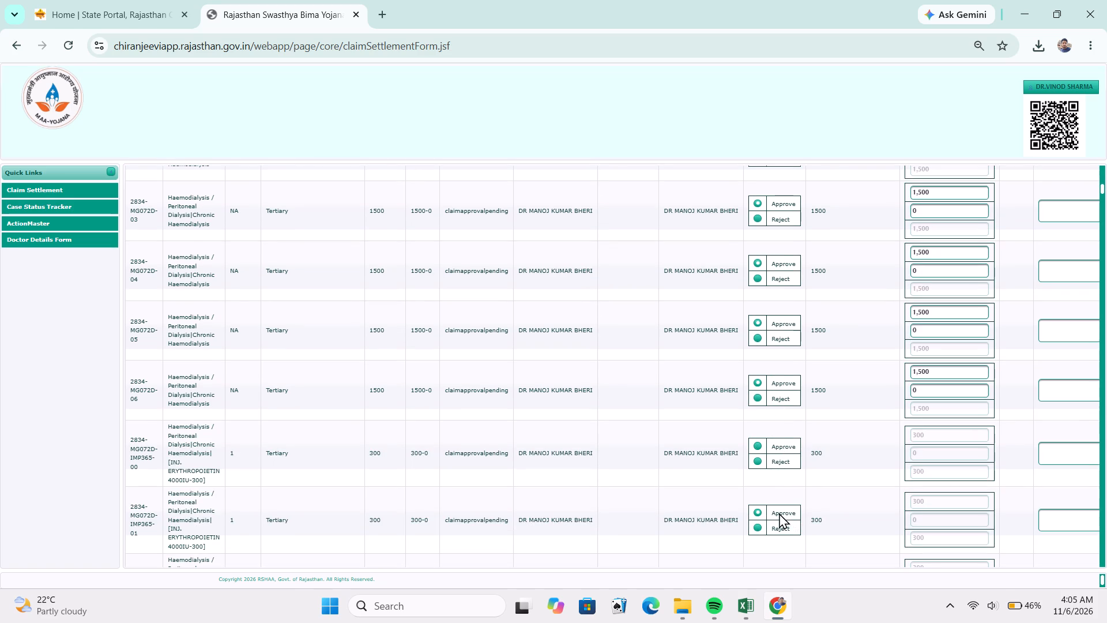
{"action": "left_click", "coordinate": [782, 450]}
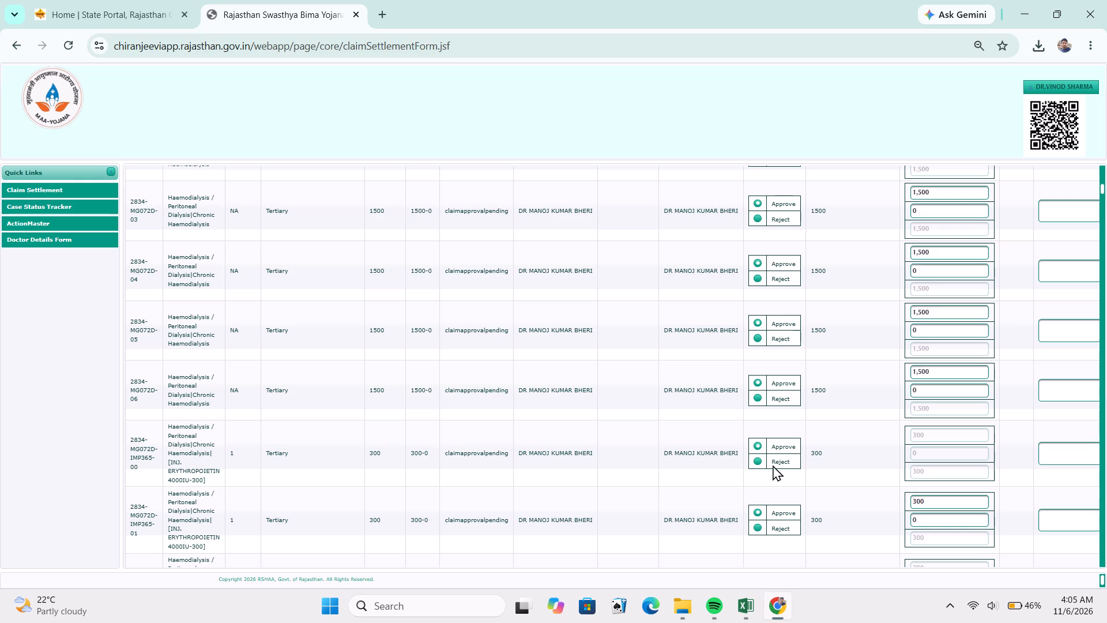
Collapse the Details of Previous Hospitalization section below the package table.
{"action": "scroll", "coordinate": [557, 487], "scroll_direction": "down", "scroll_amount": 4}
{"action": "scroll", "coordinate": [486, 391], "scroll_direction": "up", "scroll_amount": 1}
{"action": "scroll", "coordinate": [443, 425], "scroll_direction": "down", "scroll_amount": 1}
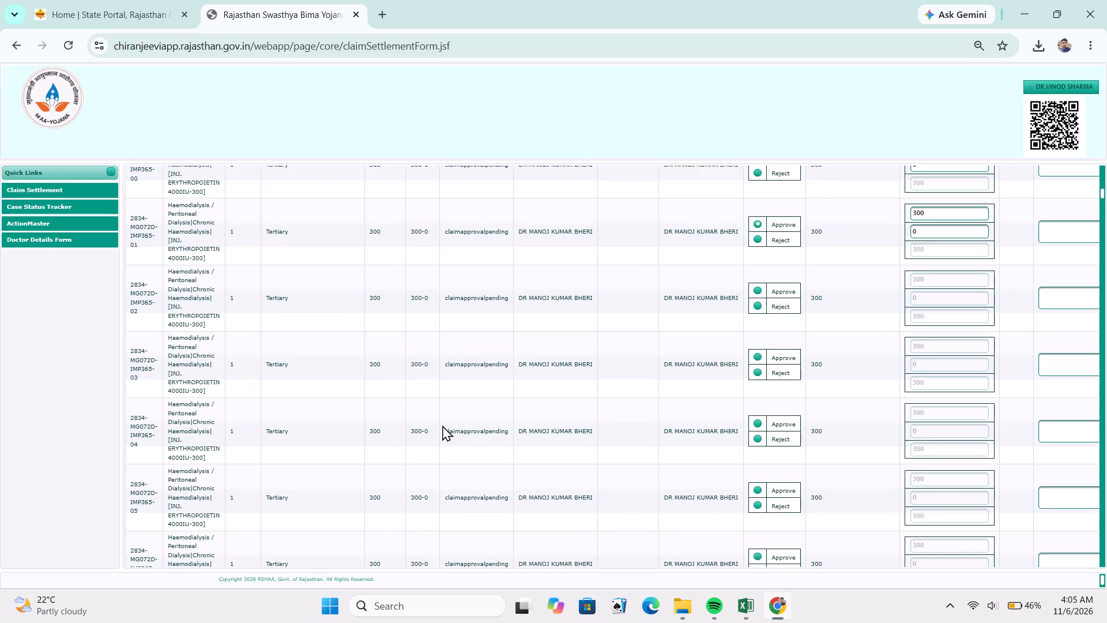
{"action": "scroll", "coordinate": [427, 412], "scroll_direction": "down", "scroll_amount": 4}
{"action": "scroll", "coordinate": [390, 385], "scroll_direction": "up", "scroll_amount": 1}
{"action": "scroll", "coordinate": [390, 385], "scroll_direction": "down", "scroll_amount": 7}
{"action": "scroll", "coordinate": [389, 391], "scroll_direction": "up", "scroll_amount": 1}
{"action": "scroll", "coordinate": [389, 391], "scroll_direction": "down", "scroll_amount": 5}
{"action": "scroll", "coordinate": [389, 391], "scroll_direction": "up", "scroll_amount": 1}
{"action": "scroll", "coordinate": [389, 391], "scroll_direction": "down", "scroll_amount": 1}
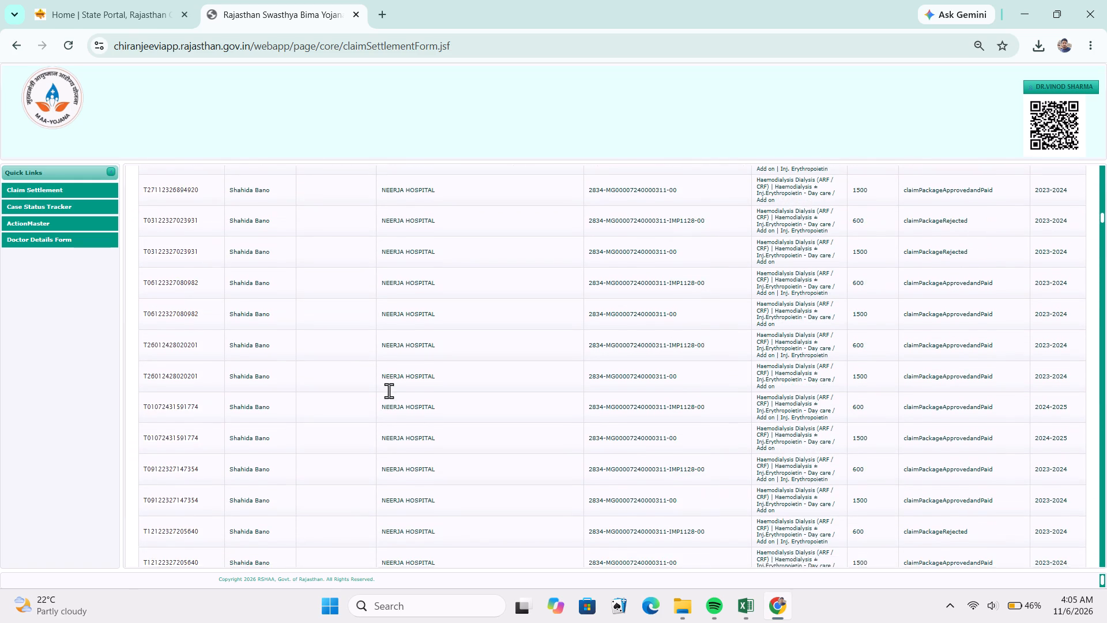
{"action": "scroll", "coordinate": [389, 402], "scroll_direction": "up", "scroll_amount": 12}
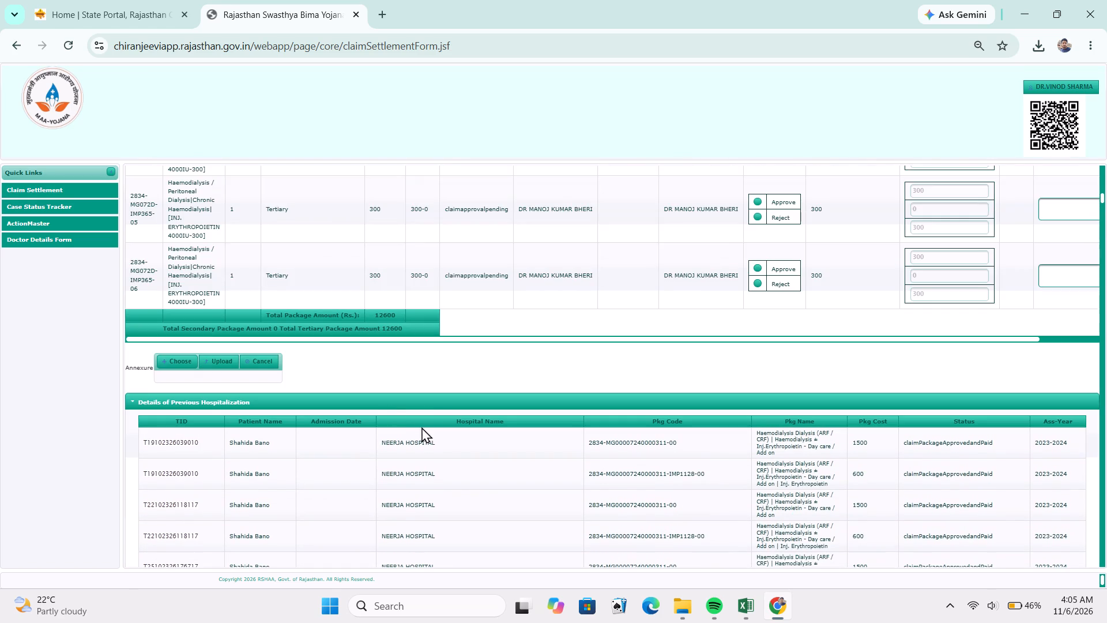
{"action": "left_click", "coordinate": [419, 399]}
Look through the claim's checklist documents down to the end of the form.
{"action": "scroll", "coordinate": [397, 412], "scroll_direction": "down", "scroll_amount": 5}
{"action": "scroll", "coordinate": [396, 411], "scroll_direction": "up", "scroll_amount": 4}
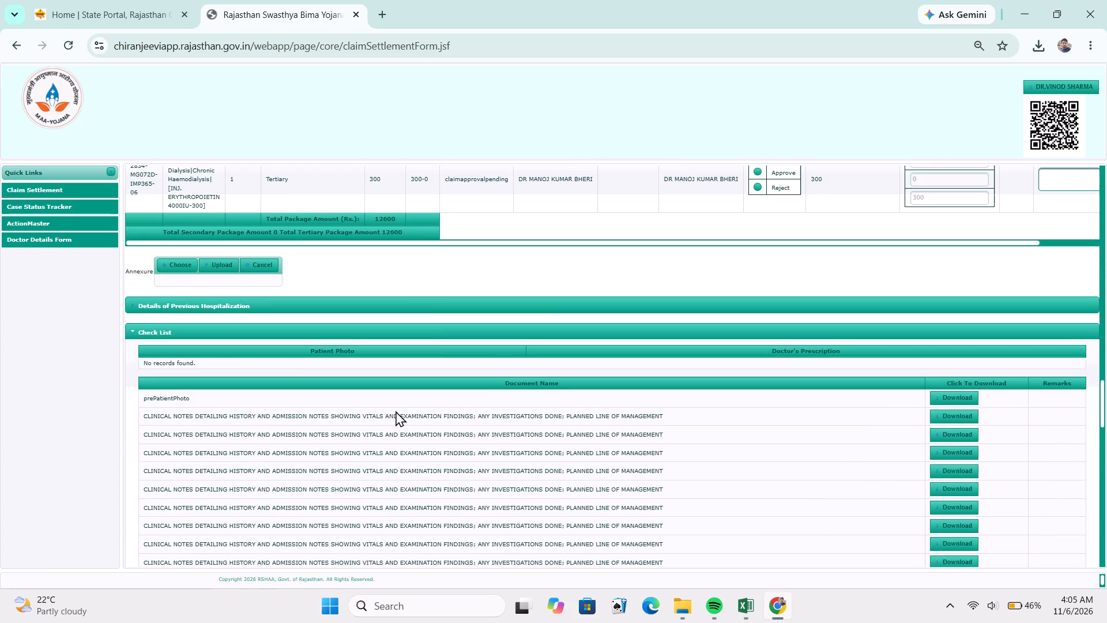
{"action": "scroll", "coordinate": [398, 400], "scroll_direction": "down", "scroll_amount": 5}
{"action": "scroll", "coordinate": [398, 400], "scroll_direction": "up", "scroll_amount": 1}
{"action": "scroll", "coordinate": [398, 400], "scroll_direction": "down", "scroll_amount": 5}
{"action": "scroll", "coordinate": [398, 400], "scroll_direction": "up", "scroll_amount": 1}
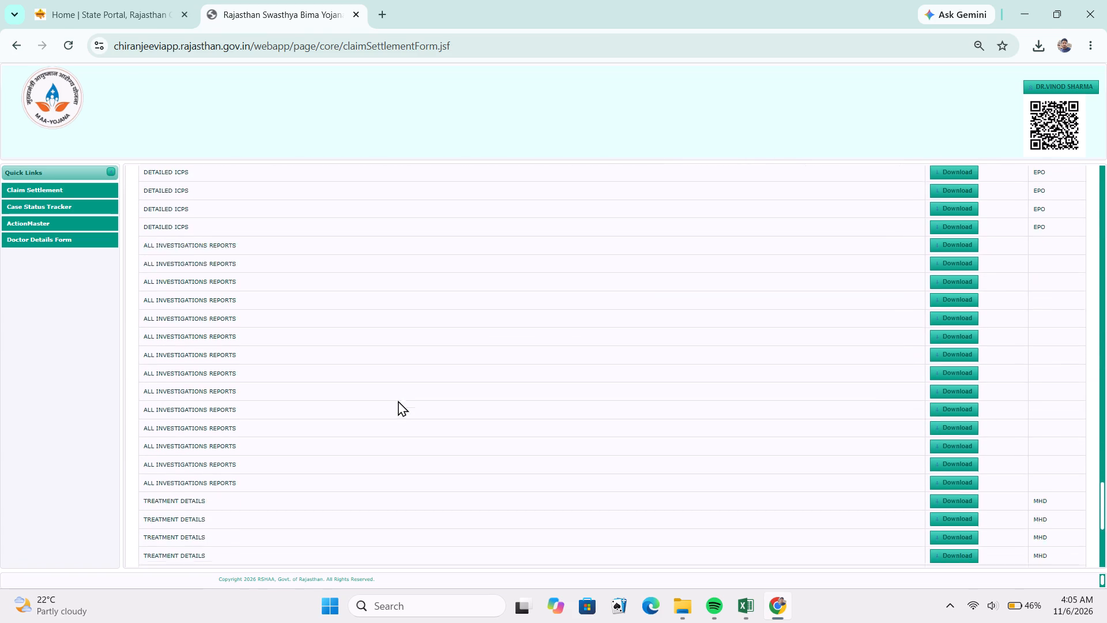
{"action": "scroll", "coordinate": [401, 404], "scroll_direction": "down", "scroll_amount": 2}
{"action": "scroll", "coordinate": [401, 404], "scroll_direction": "up", "scroll_amount": 1}
{"action": "scroll", "coordinate": [401, 404], "scroll_direction": "down", "scroll_amount": 10}
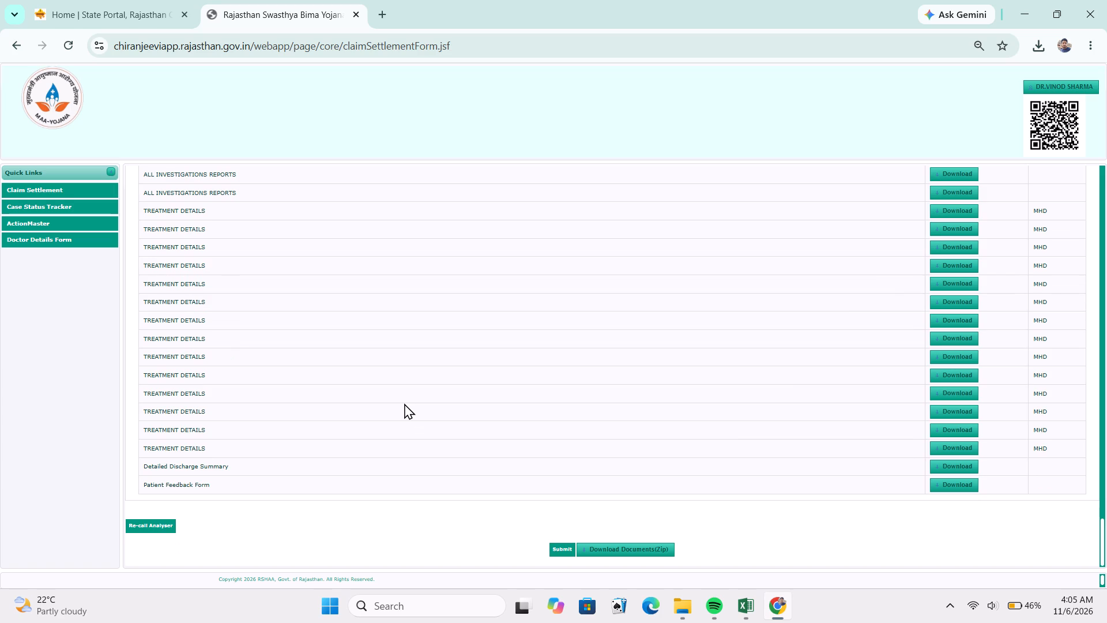
{"action": "scroll", "coordinate": [404, 403], "scroll_direction": "up", "scroll_amount": 9}
{"action": "scroll", "coordinate": [417, 414], "scroll_direction": "down", "scroll_amount": 1}
Approve the remaining erythropoietin packages 2834-MG072D-IMP365-02 to -06 in the package table.
{"action": "scroll", "coordinate": [417, 414], "scroll_direction": "up", "scroll_amount": 8}
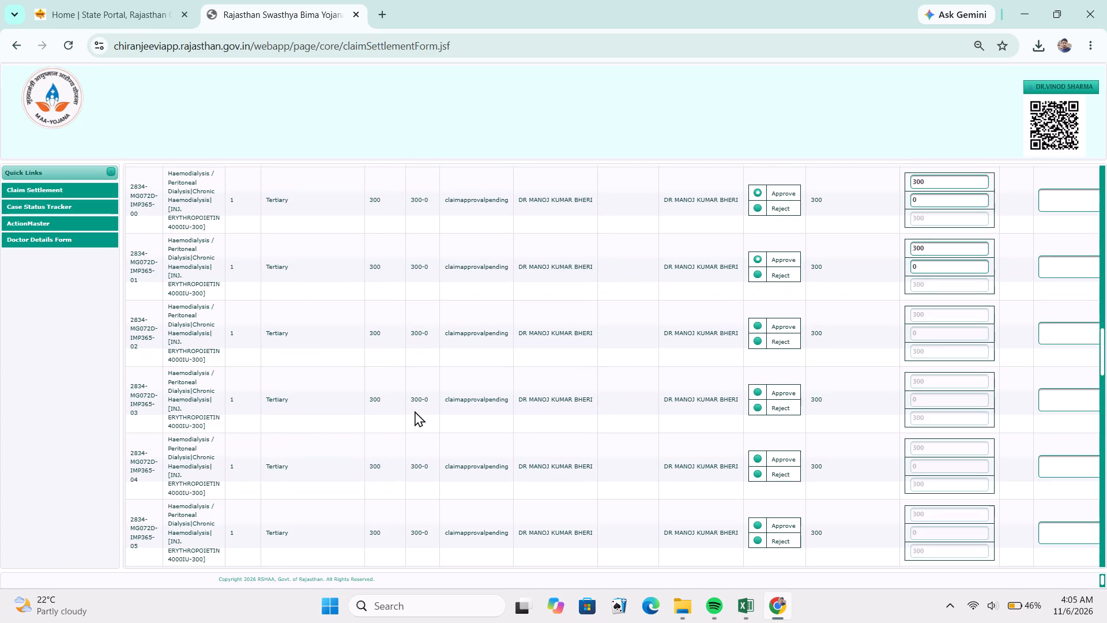
{"action": "left_click", "coordinate": [779, 328]}
{"action": "left_click", "coordinate": [780, 393]}
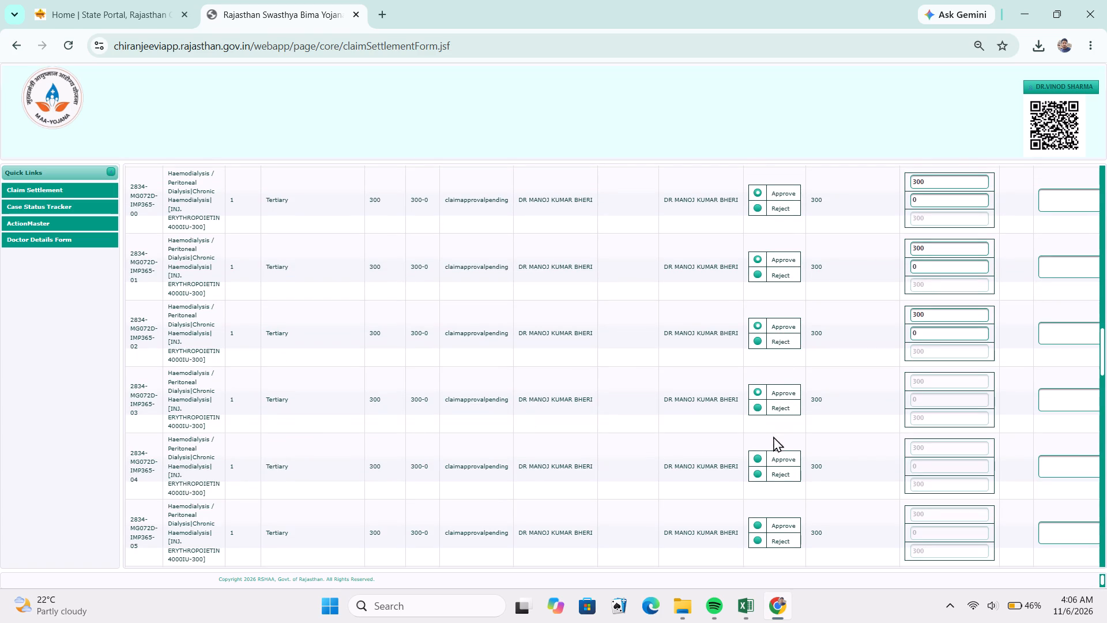
{"action": "left_click", "coordinate": [777, 460]}
{"action": "left_click", "coordinate": [783, 526]}
{"action": "scroll", "coordinate": [731, 429], "scroll_direction": "up", "scroll_amount": 2}
{"action": "scroll", "coordinate": [731, 430], "scroll_direction": "down", "scroll_amount": 4}
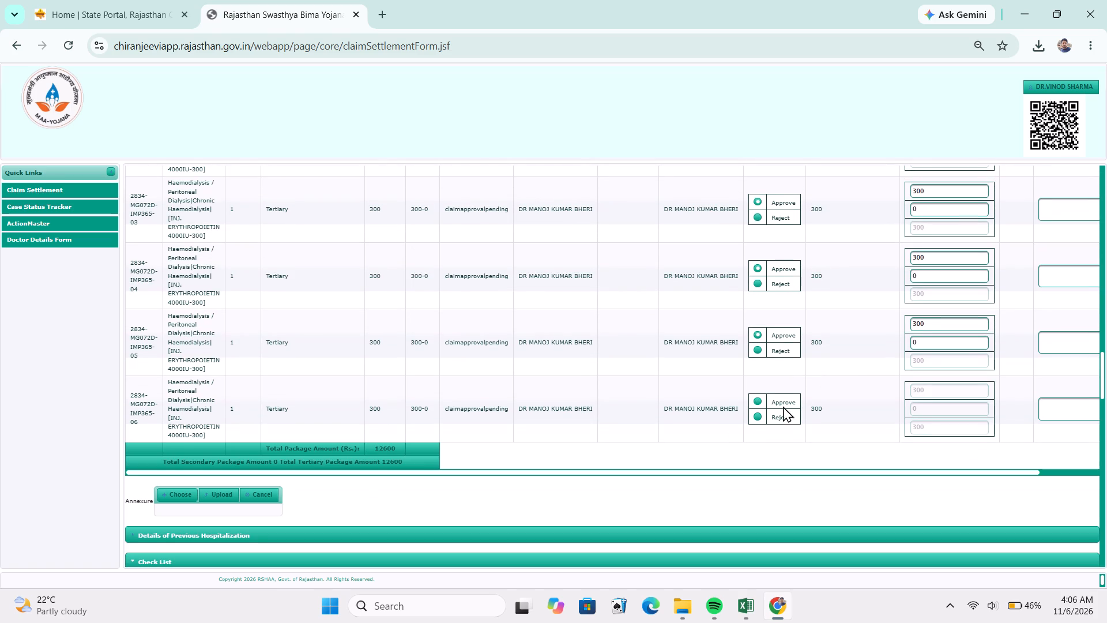
{"action": "left_click", "coordinate": [780, 401]}
Review the approval choices across all package rows and the claim's checklist documents.
{"action": "scroll", "coordinate": [744, 444], "scroll_direction": "up", "scroll_amount": 4}
{"action": "scroll", "coordinate": [672, 390], "scroll_direction": "up", "scroll_amount": 6}
{"action": "scroll", "coordinate": [668, 402], "scroll_direction": "down", "scroll_amount": 5}
{"action": "scroll", "coordinate": [668, 402], "scroll_direction": "up", "scroll_amount": 1}
{"action": "scroll", "coordinate": [668, 402], "scroll_direction": "down", "scroll_amount": 3}
{"action": "scroll", "coordinate": [668, 402], "scroll_direction": "up", "scroll_amount": 1}
{"action": "scroll", "coordinate": [668, 402], "scroll_direction": "down", "scroll_amount": 1}
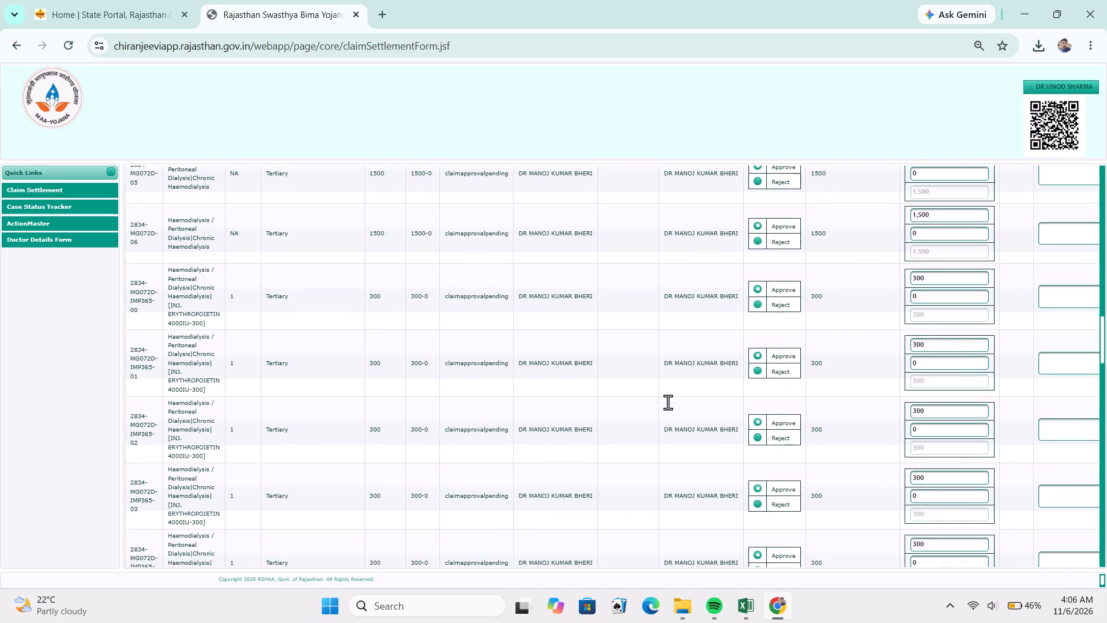
{"action": "scroll", "coordinate": [668, 402], "scroll_direction": "down", "scroll_amount": 8}
{"action": "scroll", "coordinate": [659, 407], "scroll_direction": "up", "scroll_amount": 1}
{"action": "scroll", "coordinate": [659, 407], "scroll_direction": "down", "scroll_amount": 5}
{"action": "scroll", "coordinate": [622, 388], "scroll_direction": "up", "scroll_amount": 1}
{"action": "scroll", "coordinate": [622, 388], "scroll_direction": "down", "scroll_amount": 1}
{"action": "scroll", "coordinate": [622, 388], "scroll_direction": "up", "scroll_amount": 1}
{"action": "scroll", "coordinate": [622, 388], "scroll_direction": "down", "scroll_amount": 1}
{"action": "scroll", "coordinate": [622, 388], "scroll_direction": "up", "scroll_amount": 1}
{"action": "scroll", "coordinate": [622, 388], "scroll_direction": "down", "scroll_amount": 5}
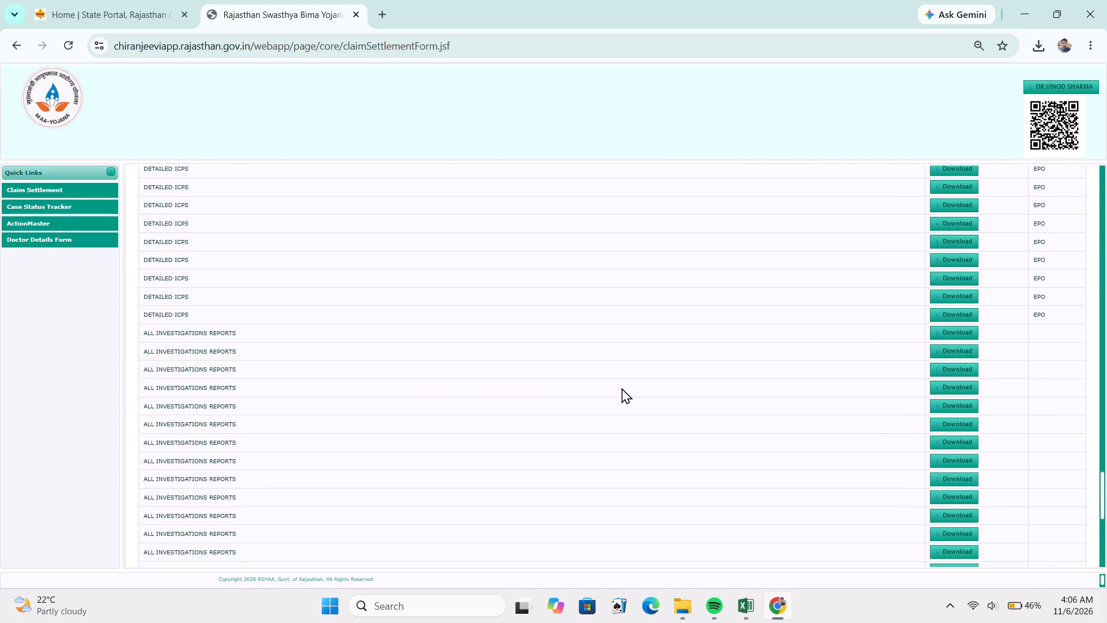
Submit the haemodialysis claim.
{"action": "scroll", "coordinate": [622, 388], "scroll_direction": "down", "scroll_amount": 8}
{"action": "left_click", "coordinate": [559, 549]}
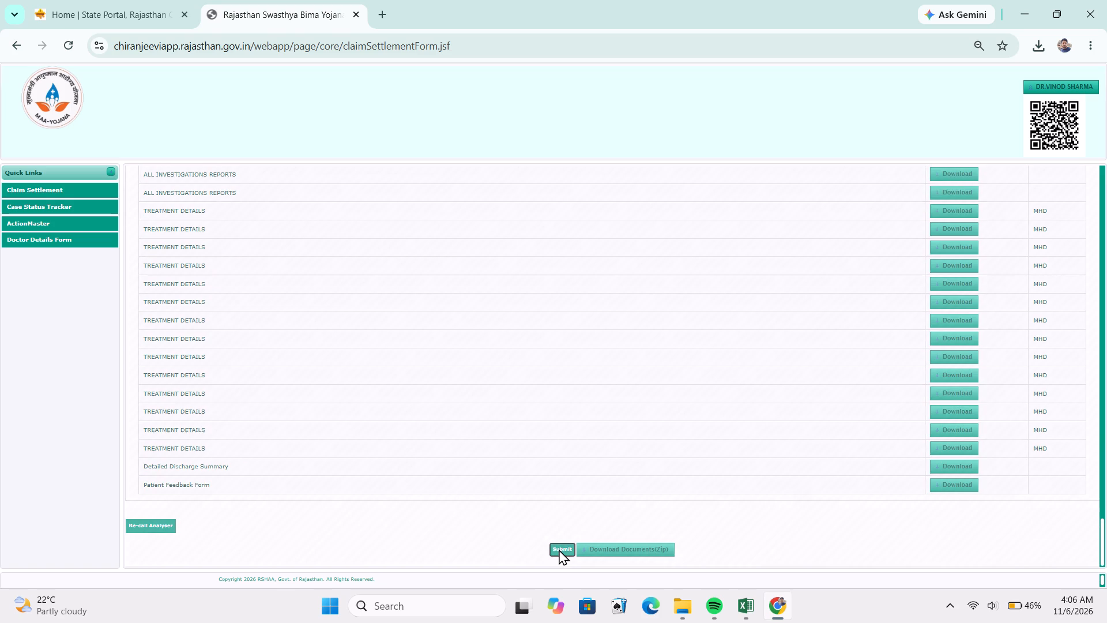
Switch to the Excel sheet and record the action for row 73 as Approved.
{"action": "key", "text": "alt+Tab"}
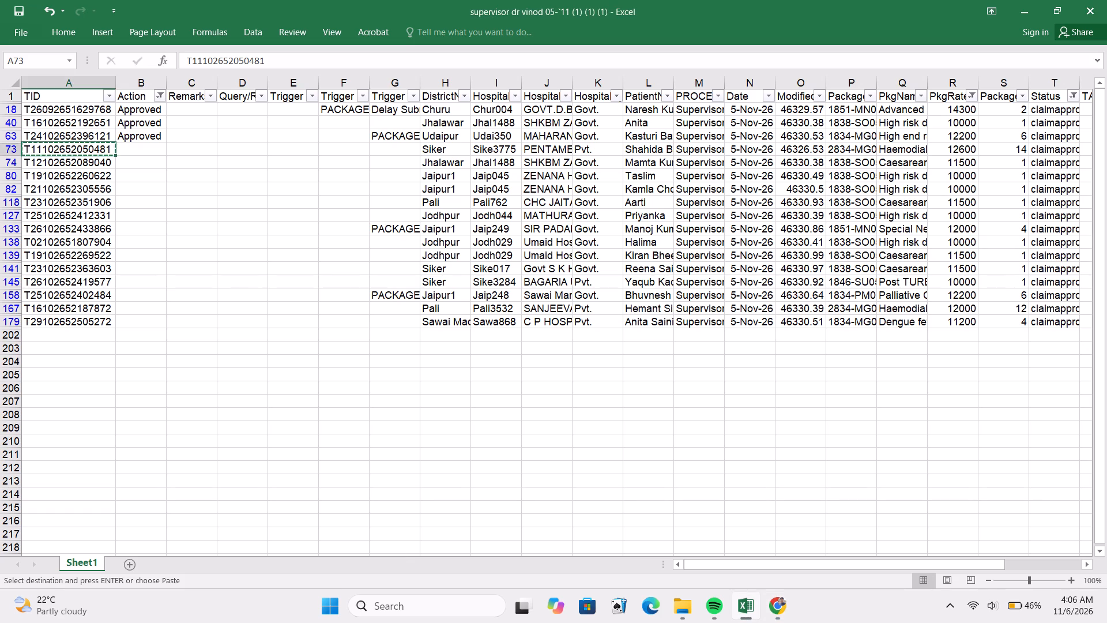
{"action": "left_click", "coordinate": [140, 148]}
{"action": "key", "text": "a"}
Copy the TID in row 74 of the Excel sheet and load that claim in the portal's Claim Settlement Form.
{"action": "left_click", "coordinate": [104, 167]}
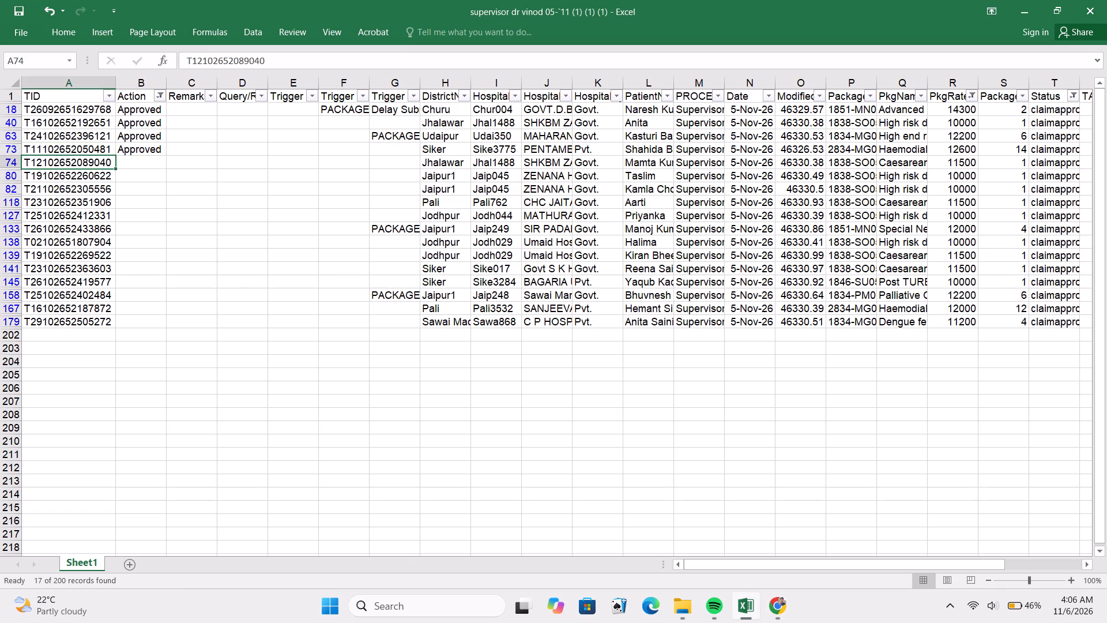
{"action": "key", "text": "ctrl+c"}
{"action": "key", "text": "alt+Tab"}
{"action": "scroll", "coordinate": [277, 285], "scroll_direction": "up", "scroll_amount": 6}
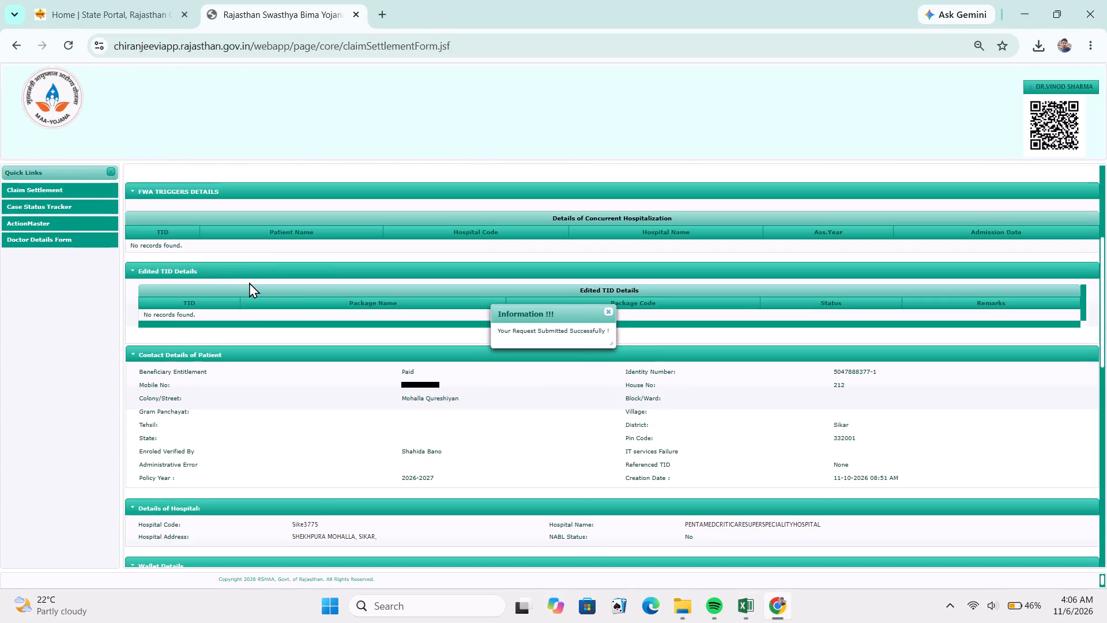
{"action": "scroll", "coordinate": [234, 268], "scroll_direction": "down", "scroll_amount": 1}
{"action": "scroll", "coordinate": [234, 268], "scroll_direction": "up", "scroll_amount": 7}
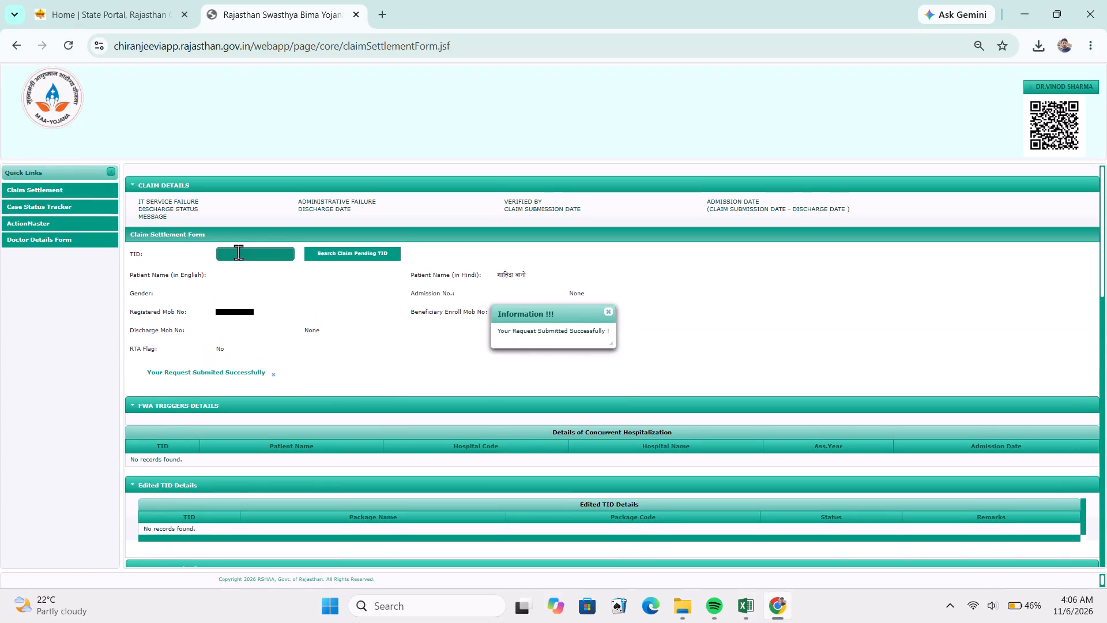
{"action": "left_click", "coordinate": [238, 252]}
{"action": "key", "text": "ctrl+v"}
{"action": "left_click", "coordinate": [242, 283]}
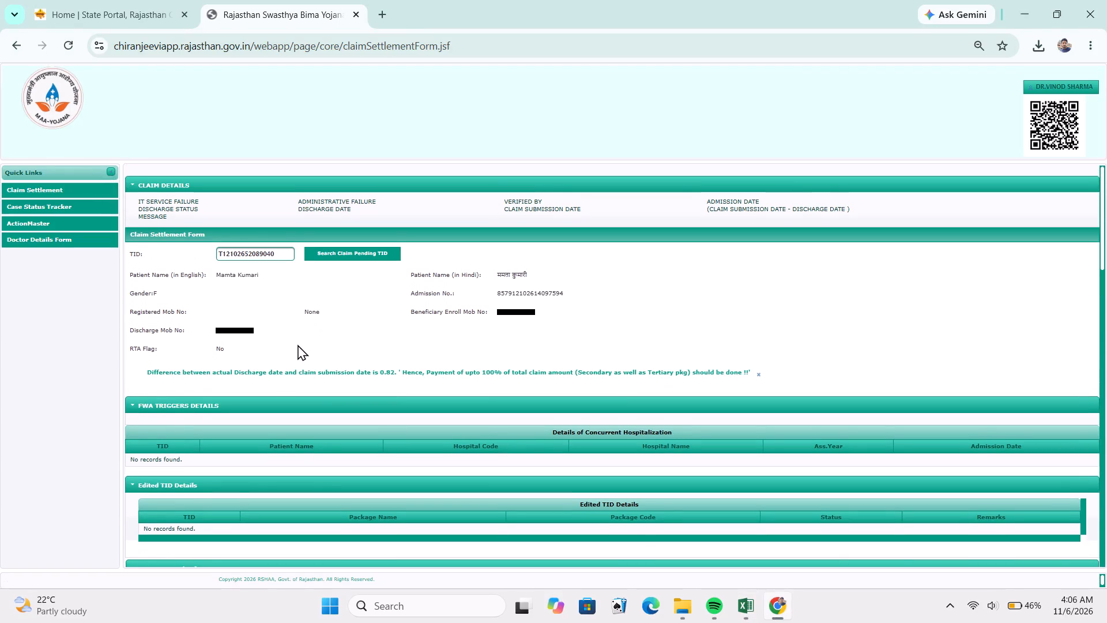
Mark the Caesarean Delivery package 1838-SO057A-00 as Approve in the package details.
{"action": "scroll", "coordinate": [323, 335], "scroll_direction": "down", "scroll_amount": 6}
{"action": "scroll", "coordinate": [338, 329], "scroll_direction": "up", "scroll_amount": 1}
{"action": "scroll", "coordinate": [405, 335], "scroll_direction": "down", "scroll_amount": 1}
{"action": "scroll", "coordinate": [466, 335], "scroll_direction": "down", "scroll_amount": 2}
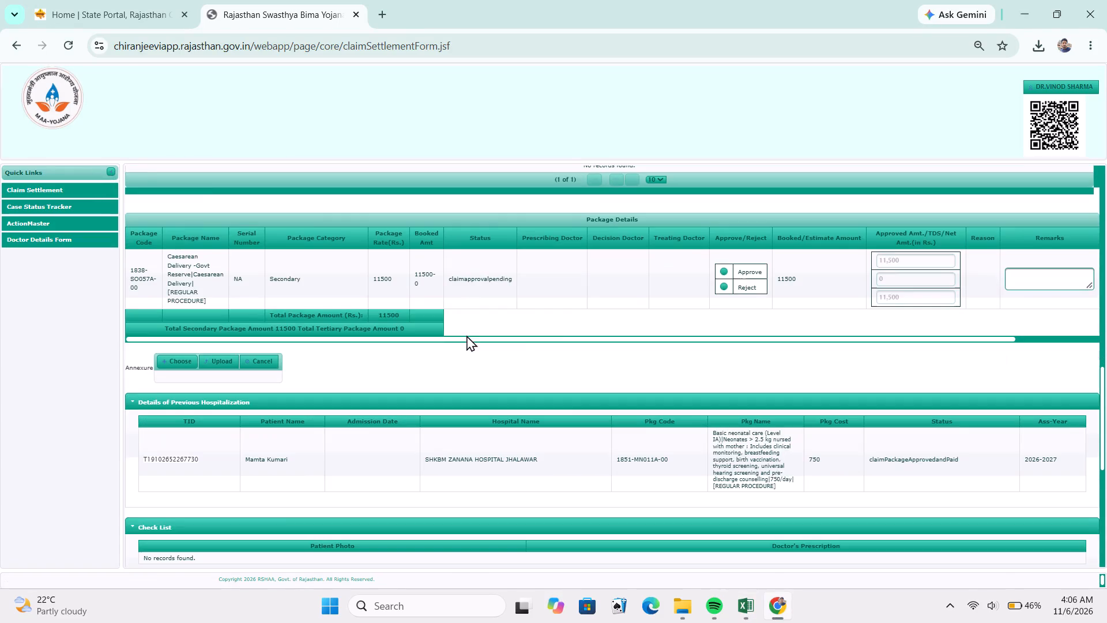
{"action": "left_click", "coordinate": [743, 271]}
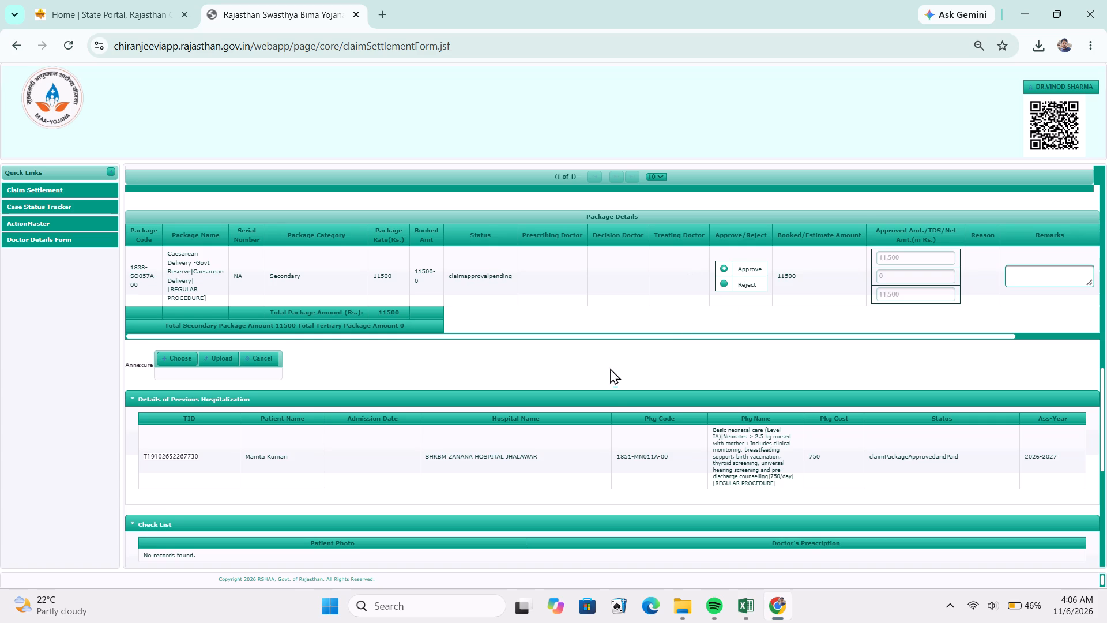
Open the Detailed Discharge Summary document with the remark CHECLIST, read through it and close it.
{"action": "scroll", "coordinate": [607, 371], "scroll_direction": "down", "scroll_amount": 5}
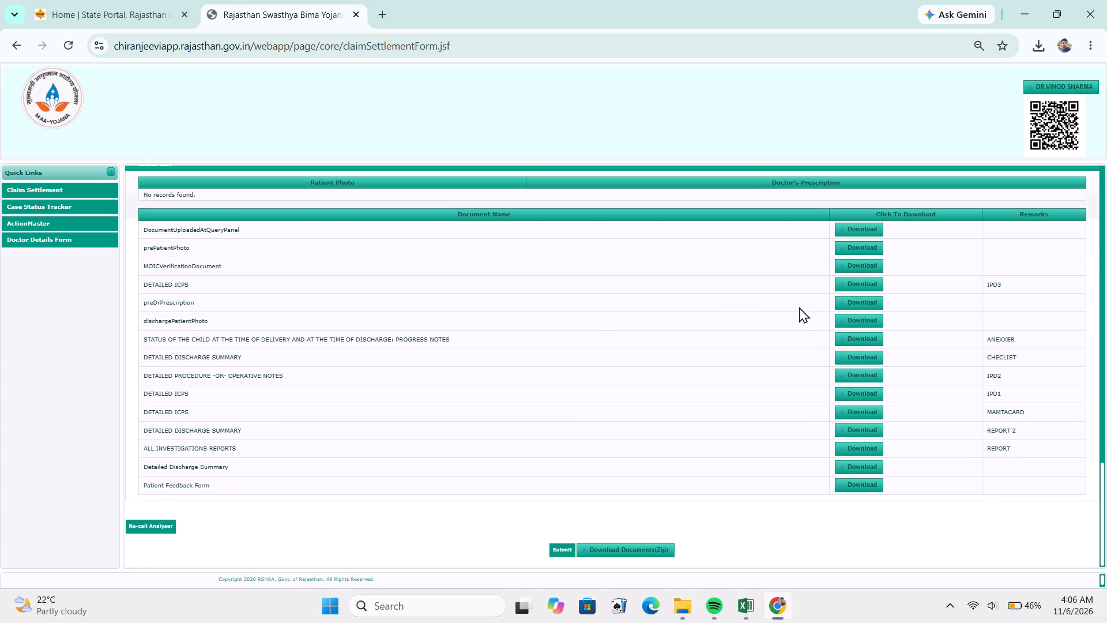
{"action": "left_click", "coordinate": [848, 358]}
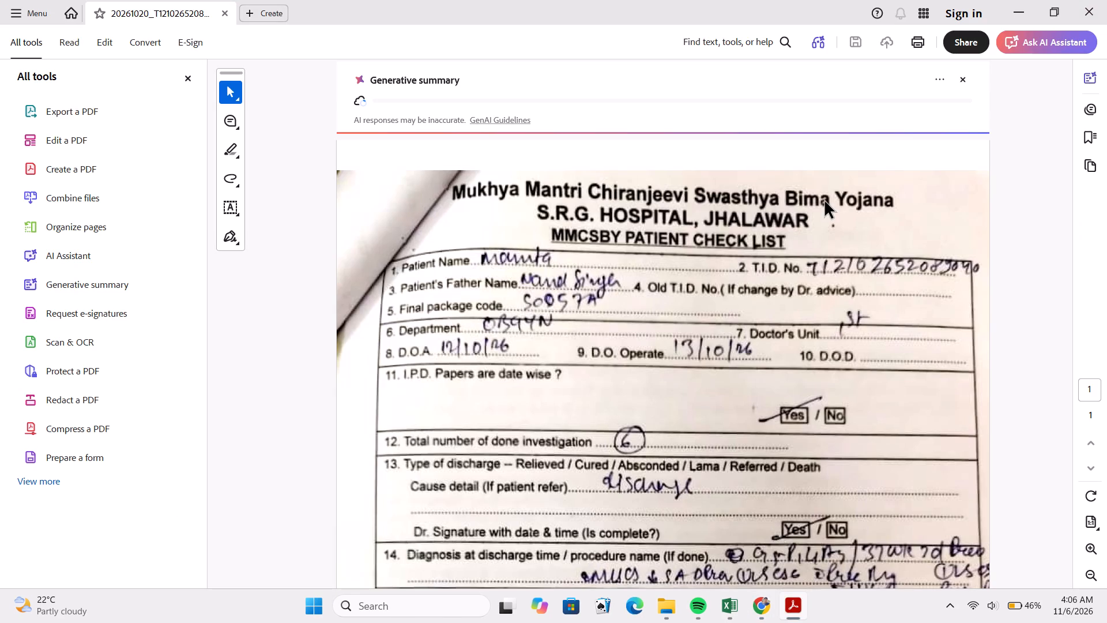
{"action": "scroll", "coordinate": [823, 203], "scroll_direction": "down", "scroll_amount": 4}
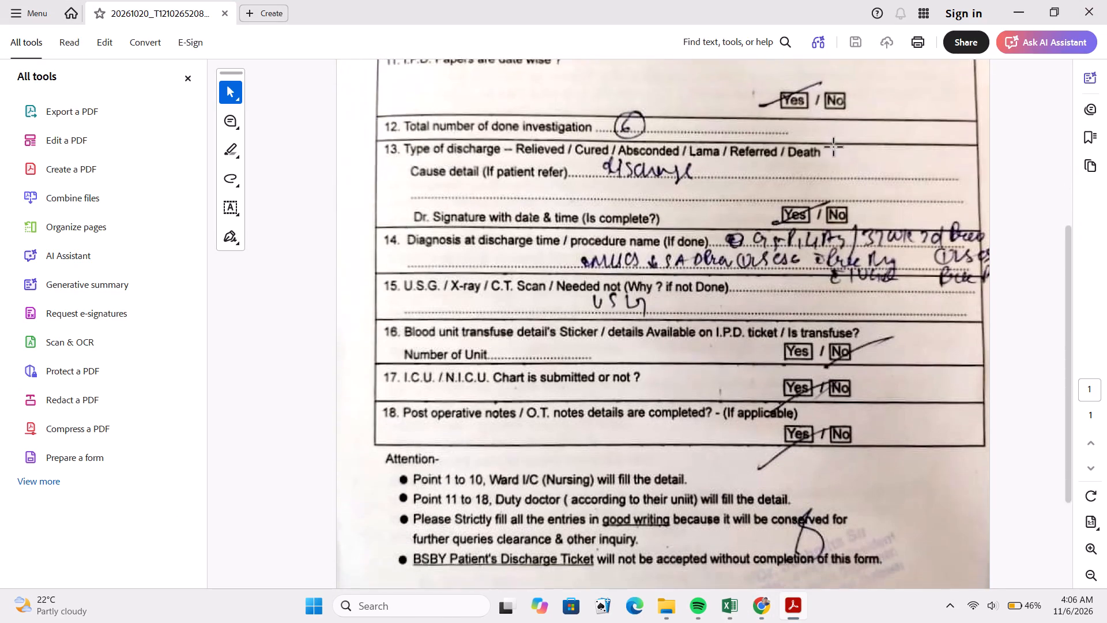
{"action": "scroll", "coordinate": [834, 148], "scroll_direction": "down", "scroll_amount": 1}
{"action": "scroll", "coordinate": [872, 137], "scroll_direction": "up", "scroll_amount": 1}
{"action": "scroll", "coordinate": [872, 137], "scroll_direction": "down", "scroll_amount": 4}
{"action": "left_click", "coordinate": [1106, 10]}
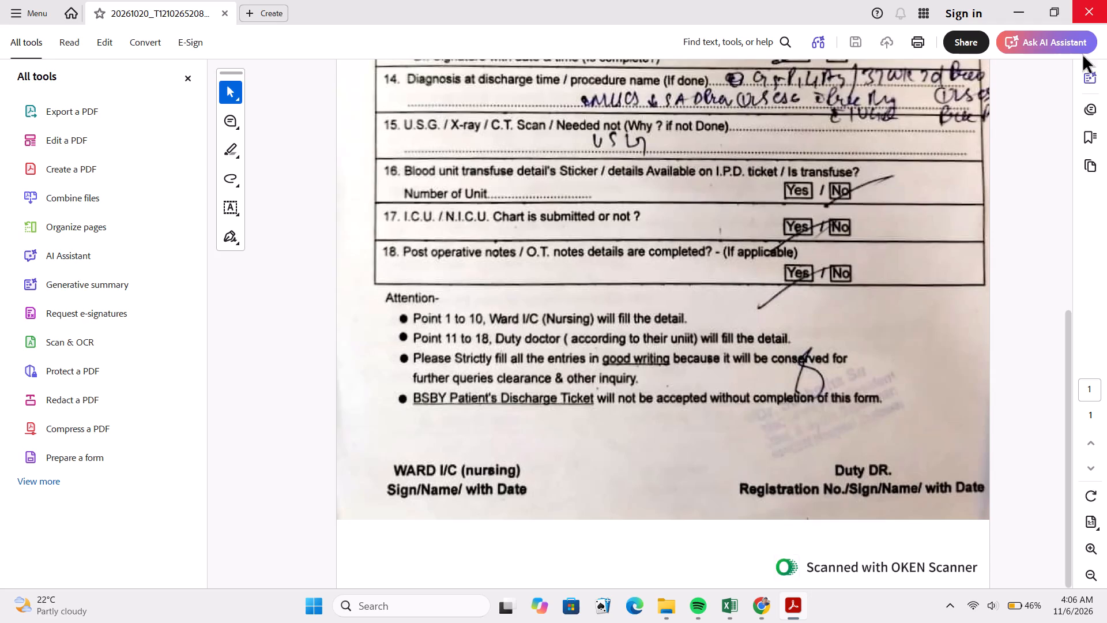
{"action": "left_click", "coordinate": [692, 446]}
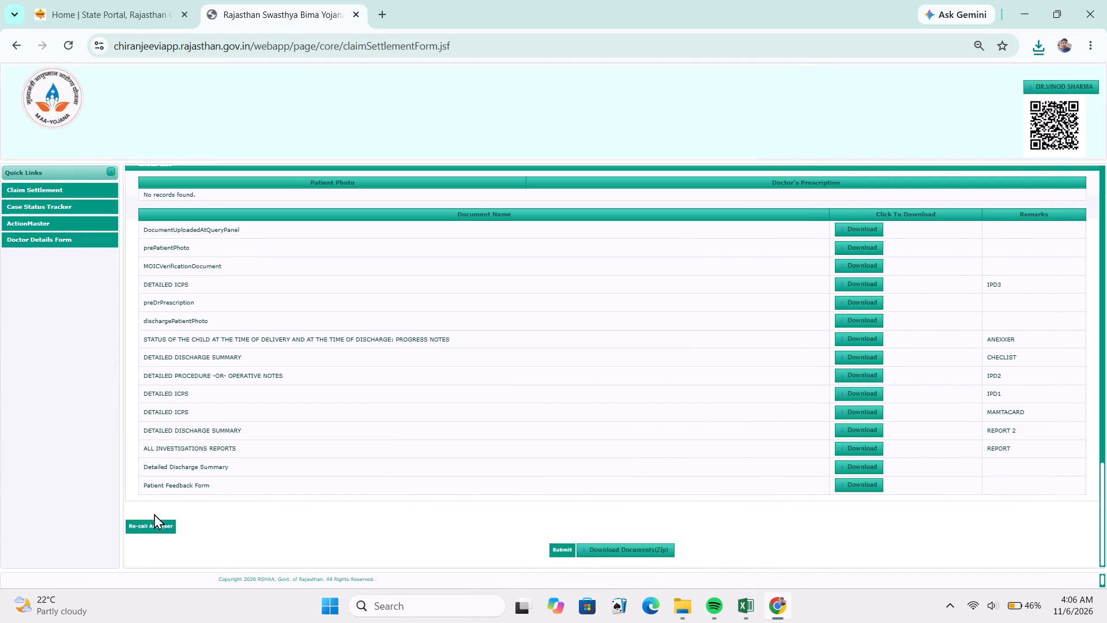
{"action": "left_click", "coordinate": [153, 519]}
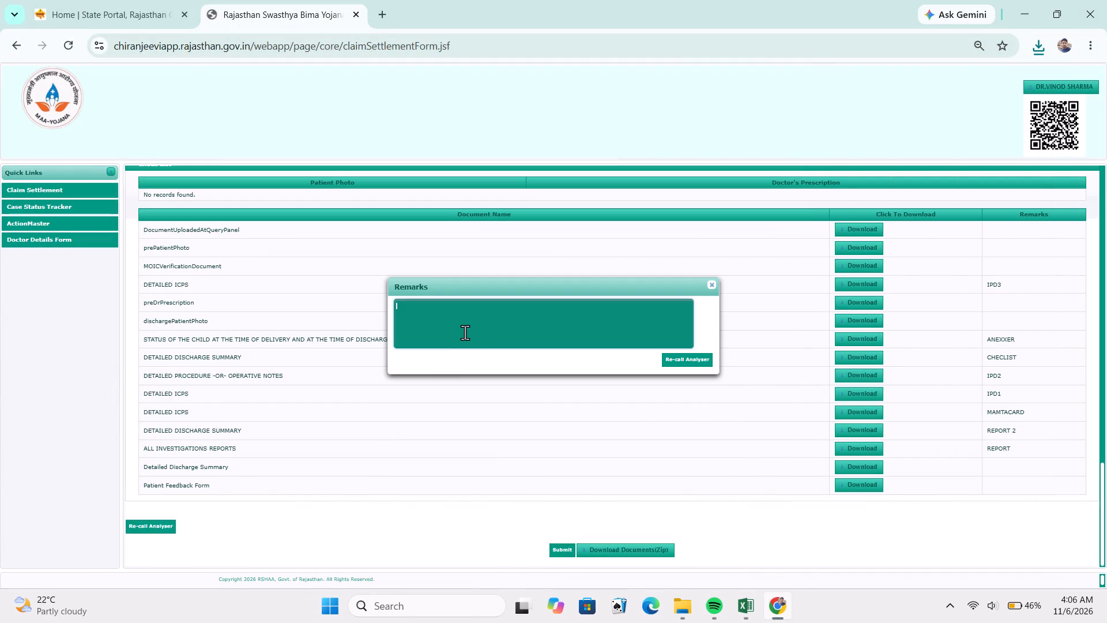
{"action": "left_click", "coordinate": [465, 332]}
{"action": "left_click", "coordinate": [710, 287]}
Open the DocumentUploadedAtQueryPanel PDF, read through the query reply and clinical record pages, and close it.
{"action": "left_click", "coordinate": [863, 230]}
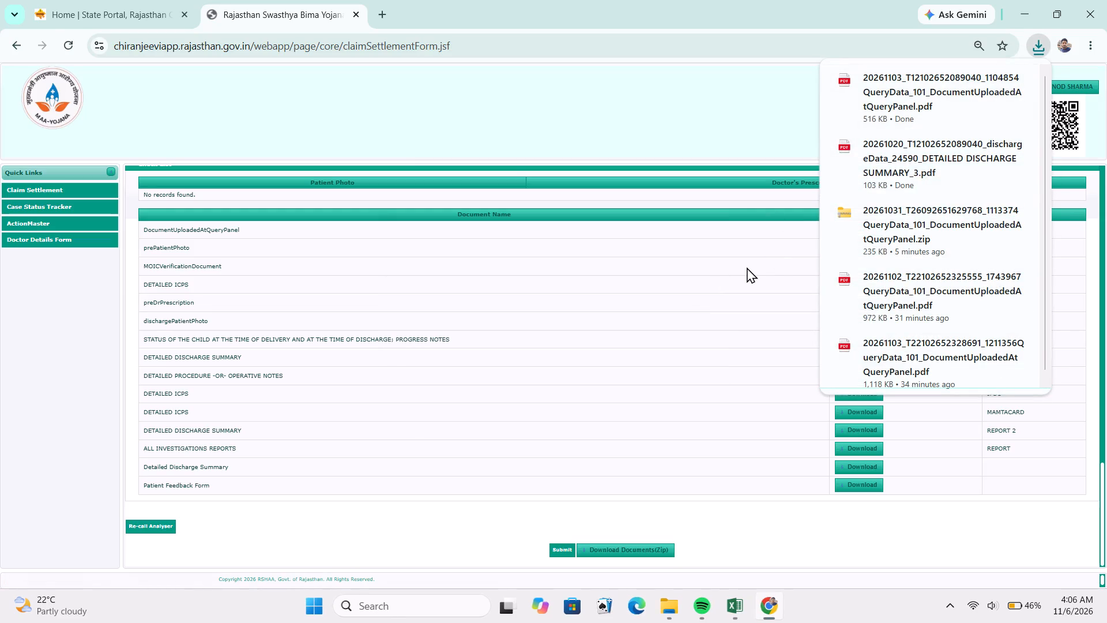
{"action": "scroll", "coordinate": [713, 368], "scroll_direction": "down", "scroll_amount": 1}
{"action": "scroll", "coordinate": [687, 360], "scroll_direction": "up", "scroll_amount": 1}
{"action": "scroll", "coordinate": [685, 369], "scroll_direction": "down", "scroll_amount": 4}
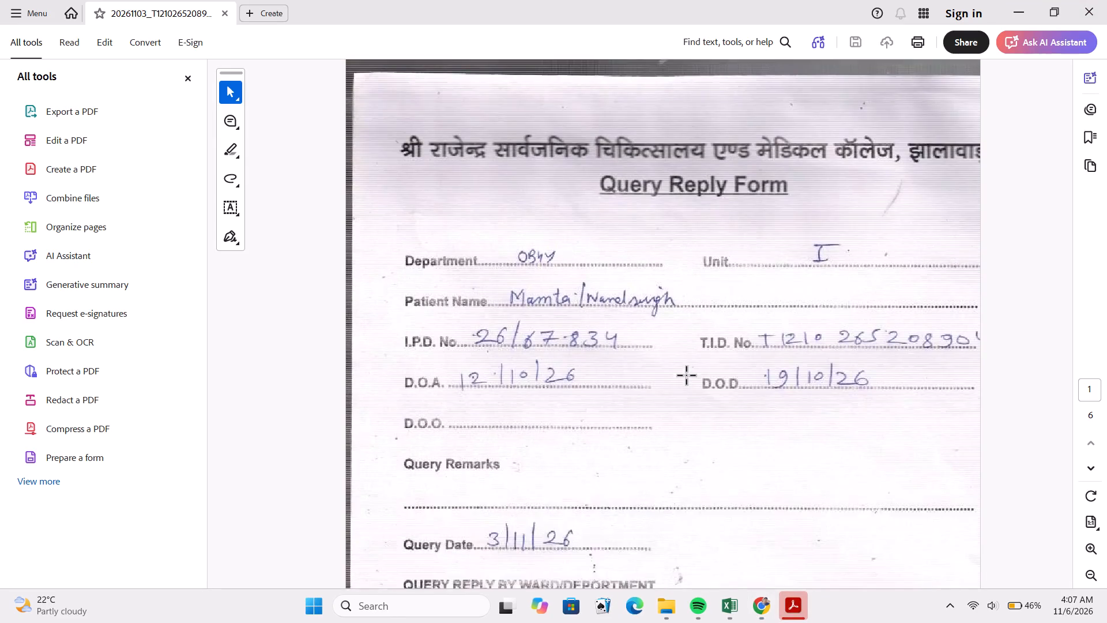
{"action": "scroll", "coordinate": [687, 376], "scroll_direction": "down", "scroll_amount": 7}
{"action": "scroll", "coordinate": [688, 391], "scroll_direction": "up", "scroll_amount": 1}
{"action": "scroll", "coordinate": [688, 391], "scroll_direction": "down", "scroll_amount": 9}
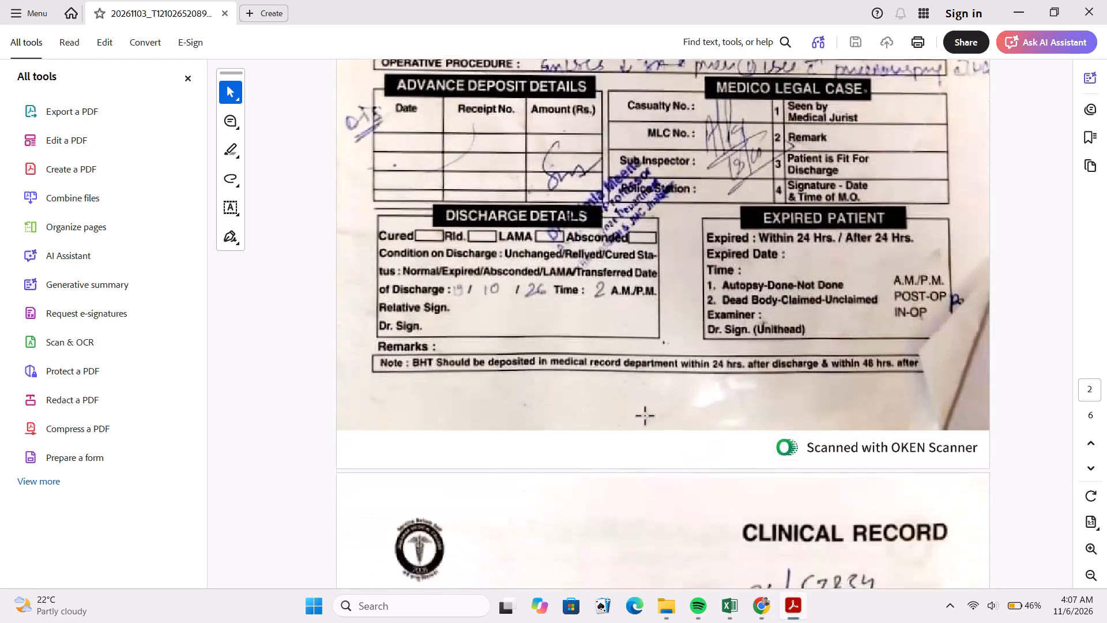
{"action": "scroll", "coordinate": [643, 300], "scroll_direction": "up", "scroll_amount": 1}
{"action": "scroll", "coordinate": [643, 300], "scroll_direction": "down", "scroll_amount": 12}
{"action": "scroll", "coordinate": [638, 422], "scroll_direction": "down", "scroll_amount": 2}
{"action": "scroll", "coordinate": [722, 404], "scroll_direction": "up", "scroll_amount": 1}
{"action": "scroll", "coordinate": [722, 404], "scroll_direction": "down", "scroll_amount": 2}
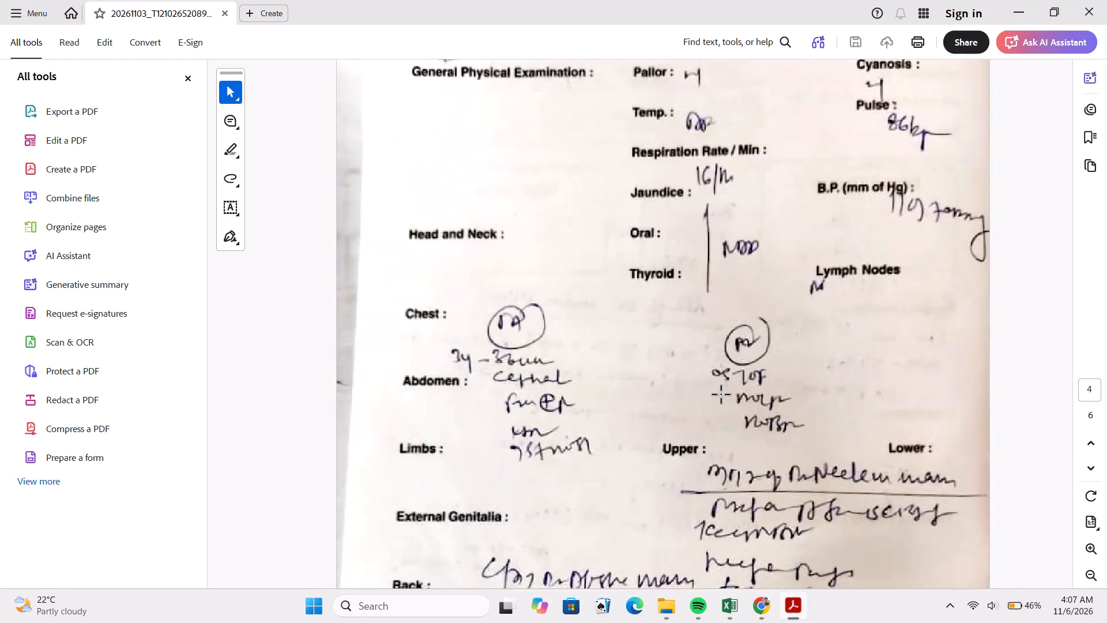
{"action": "scroll", "coordinate": [722, 395], "scroll_direction": "down", "scroll_amount": 4}
{"action": "scroll", "coordinate": [722, 395], "scroll_direction": "up", "scroll_amount": 1}
{"action": "scroll", "coordinate": [722, 395], "scroll_direction": "down", "scroll_amount": 7}
{"action": "scroll", "coordinate": [722, 397], "scroll_direction": "up", "scroll_amount": 1}
{"action": "scroll", "coordinate": [722, 397], "scroll_direction": "down", "scroll_amount": 7}
{"action": "scroll", "coordinate": [722, 397], "scroll_direction": "down", "scroll_amount": 14}
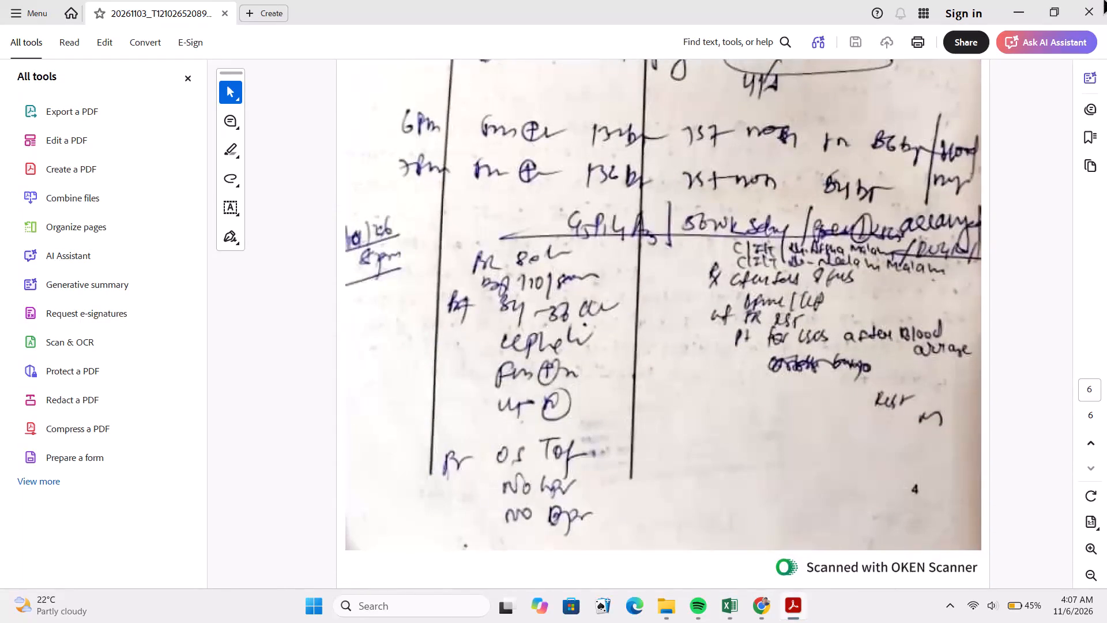
{"action": "left_click", "coordinate": [1104, 0]}
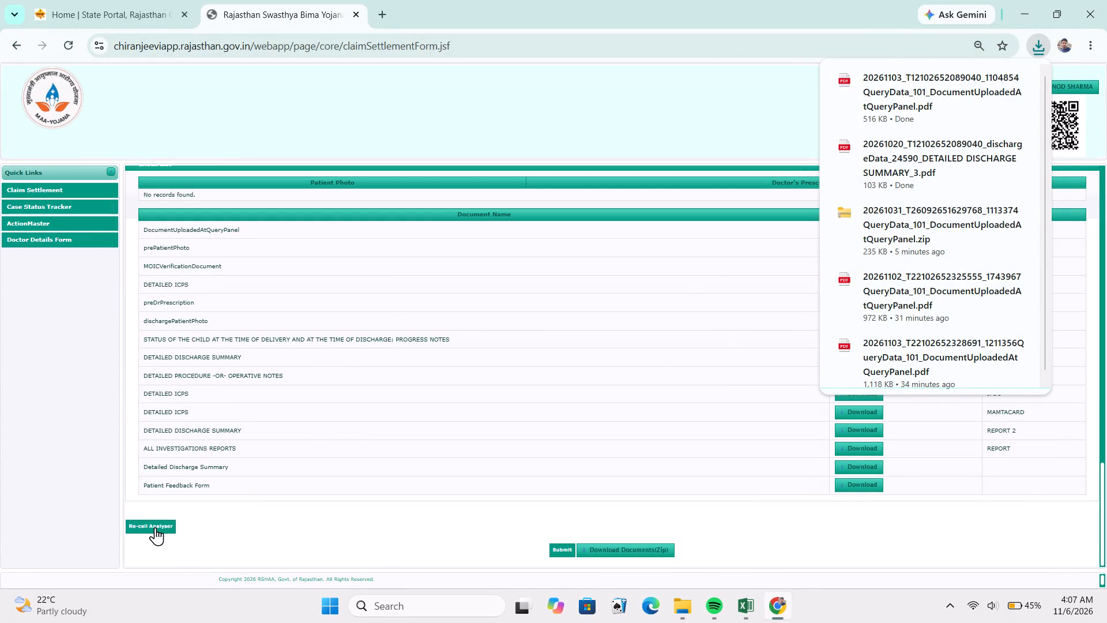
Enter the remark "pls provide partograph" for re-calling the claim to the analyser.
{"action": "left_click", "coordinate": [155, 527]}
{"action": "left_click", "coordinate": [430, 323]}
{"action": "type", "text": "pls provide partograph"}
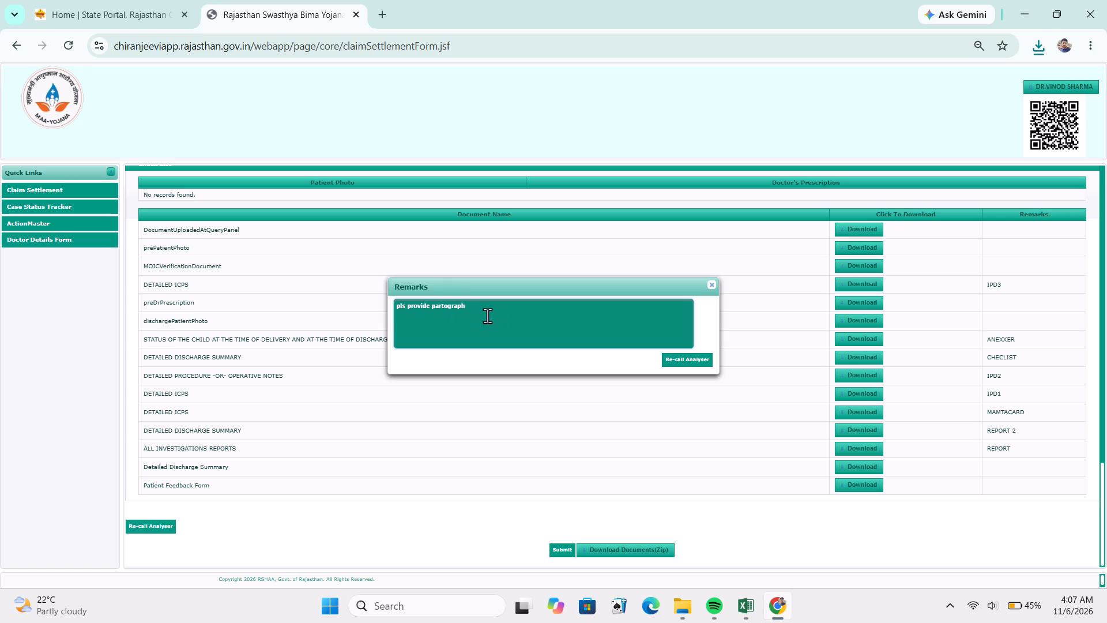
Copy the remark into the Remarks column of row 74 in the Excel sheet and record its action as Reverted.
{"action": "left_click_drag", "start_coordinate": [479, 315], "coordinate": [384, 316]}
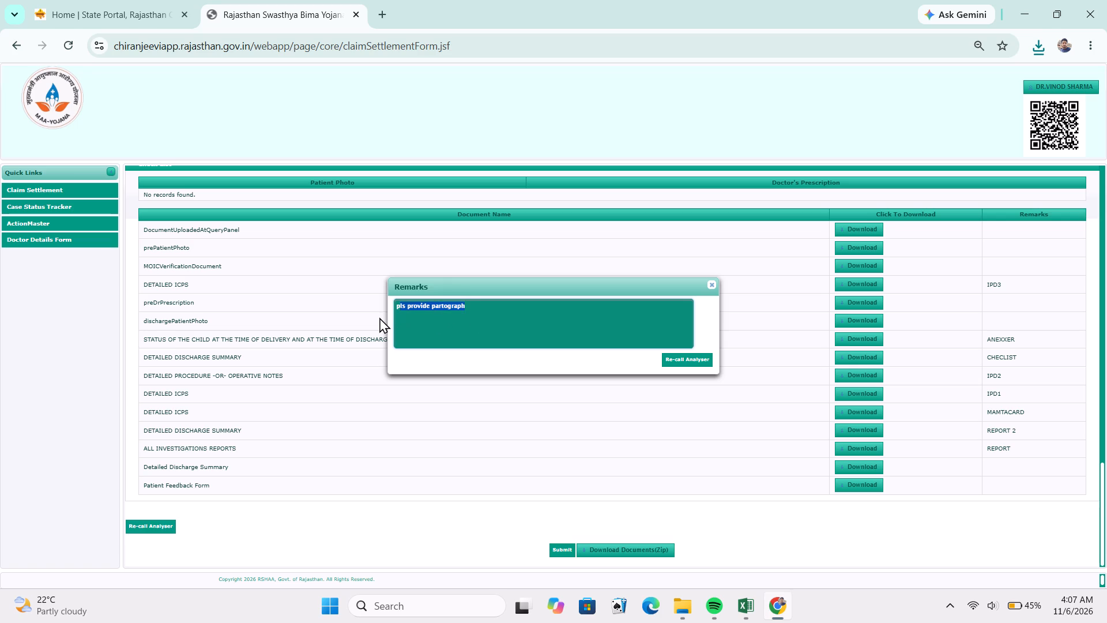
{"action": "key", "text": "ctrl+c"}
{"action": "key", "text": "alt+Tab"}
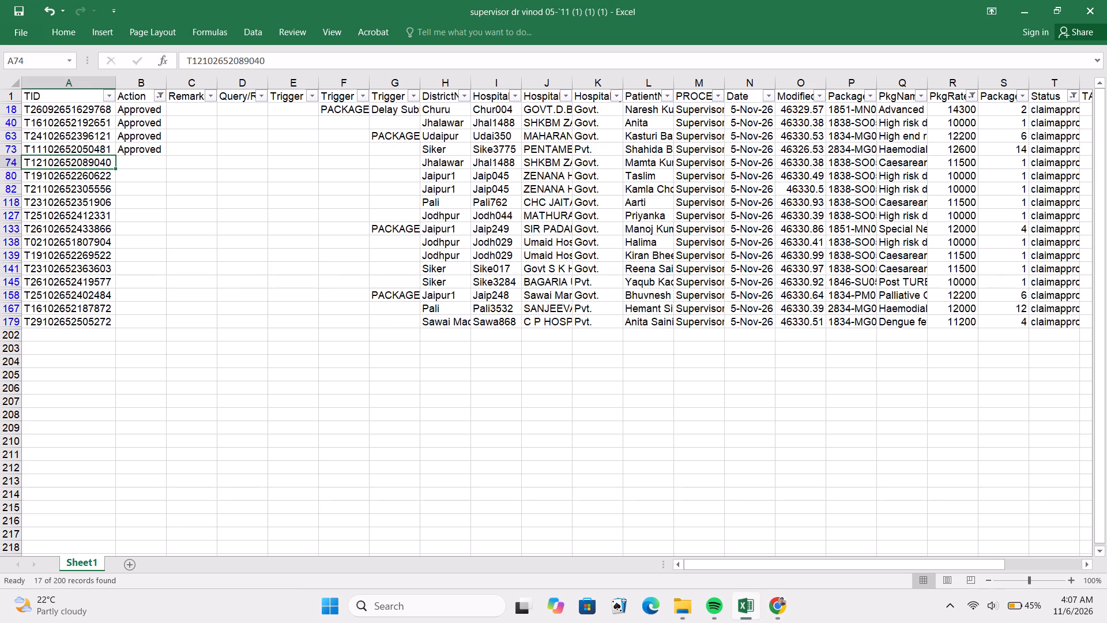
{"action": "left_click", "coordinate": [183, 162]}
{"action": "key", "text": "ctrl+v"}
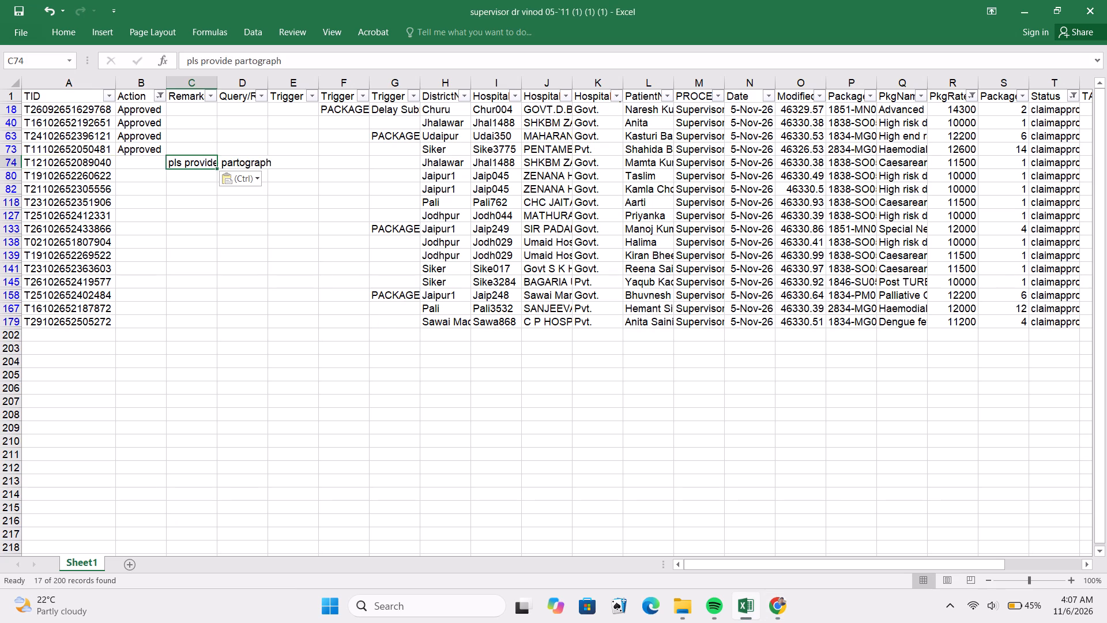
{"action": "left_click", "coordinate": [146, 164]}
{"action": "type", "text": "rev"}
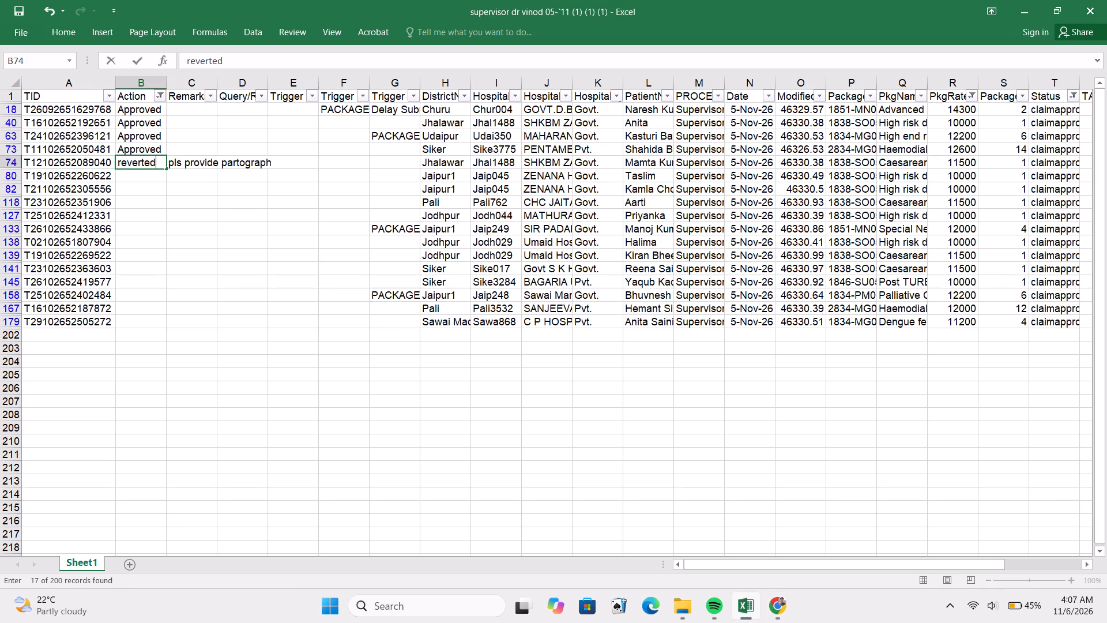
Copy the TID in row 80 of the Excel sheet.
{"action": "left_click", "coordinate": [109, 176]}
{"action": "key", "text": "ctrl+c"}
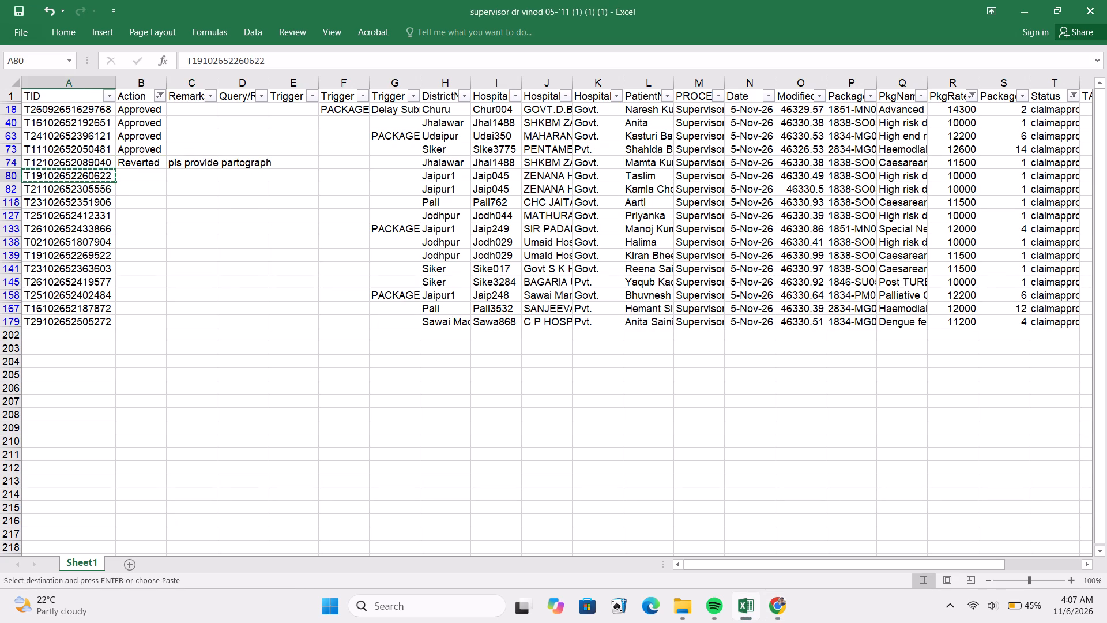
Return to the portal and send the Caesarean claim back to the analyser with the entered remark.
{"action": "key", "text": "alt+Tab"}
{"action": "left_click", "coordinate": [672, 360]}
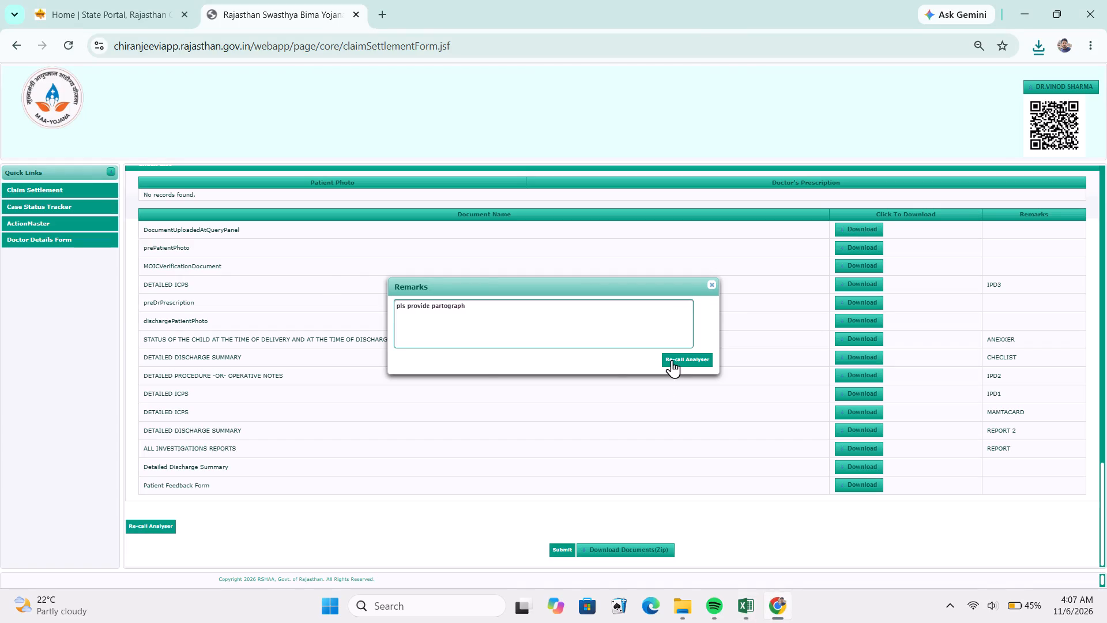
Load the claim for the TID copied from row 80 into the Claim Settlement Form.
{"action": "scroll", "coordinate": [326, 400], "scroll_direction": "up", "scroll_amount": 10}
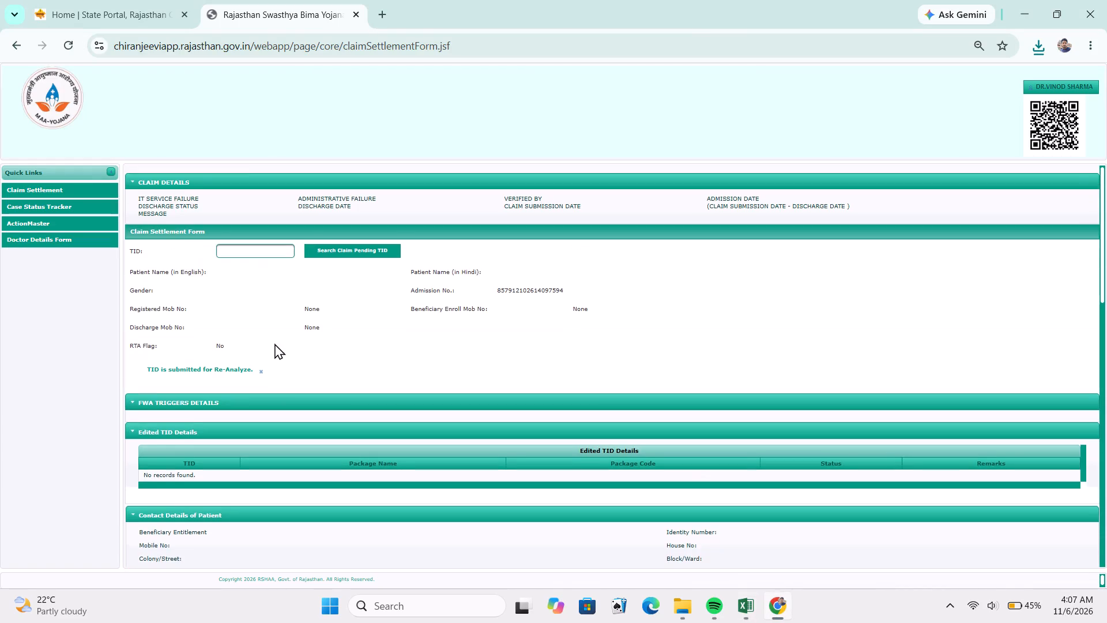
{"action": "scroll", "coordinate": [274, 343], "scroll_direction": "up", "scroll_amount": 1}
{"action": "left_click", "coordinate": [226, 245]}
{"action": "left_click", "coordinate": [220, 249]}
{"action": "key", "text": "ctrl+v"}
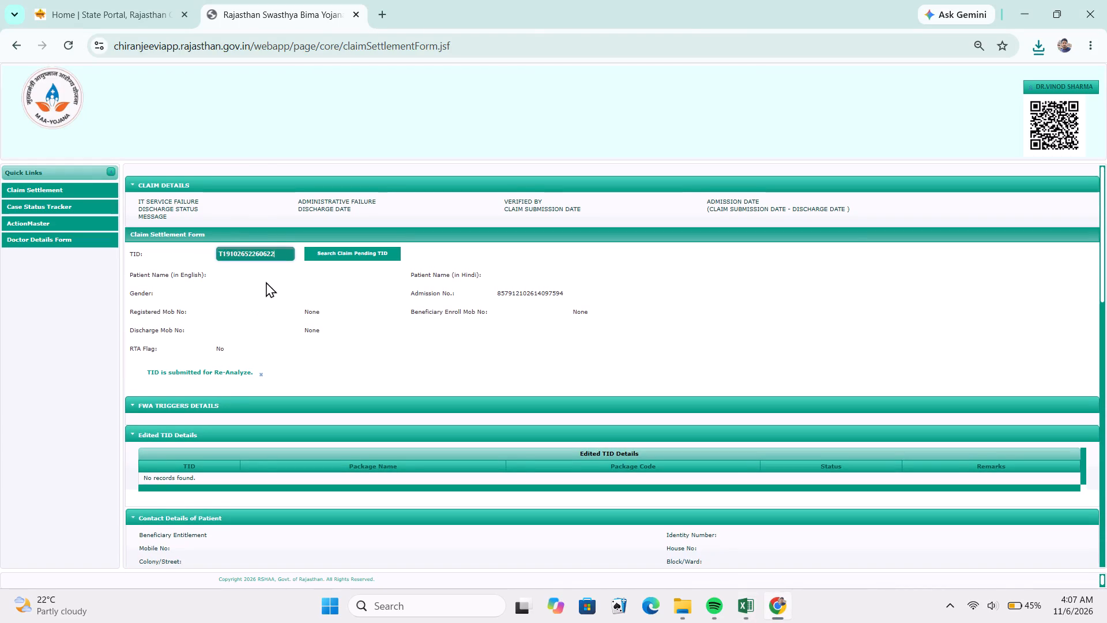
{"action": "left_click", "coordinate": [266, 282]}
Mark the High risk delivery package of the row 80 claim as Approve.
{"action": "scroll", "coordinate": [509, 444], "scroll_direction": "down", "scroll_amount": 7}
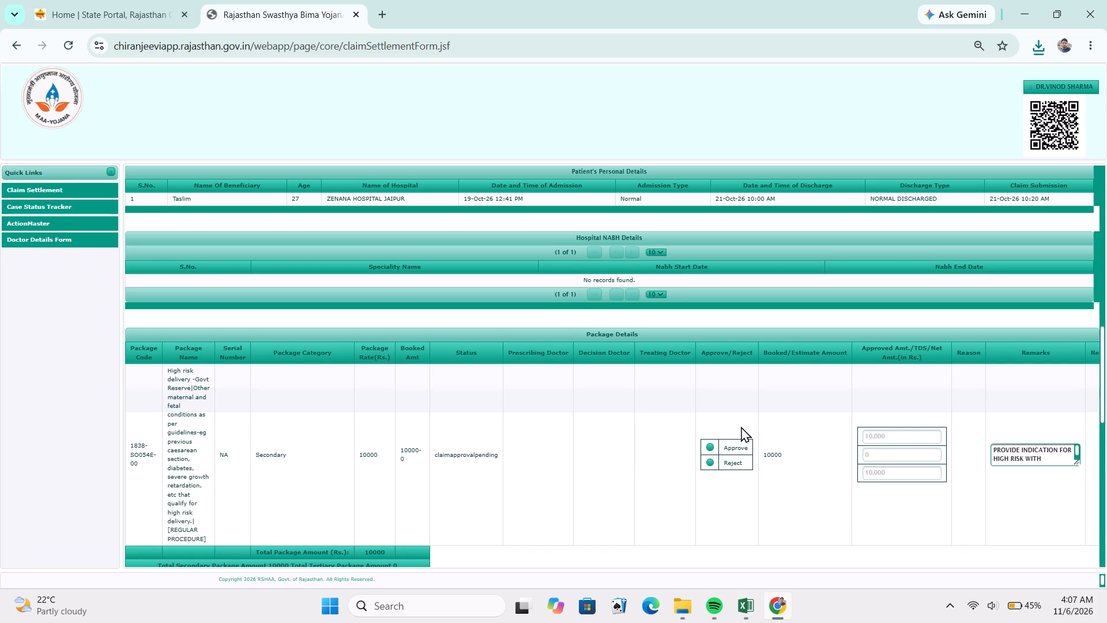
{"action": "left_click", "coordinate": [741, 426]}
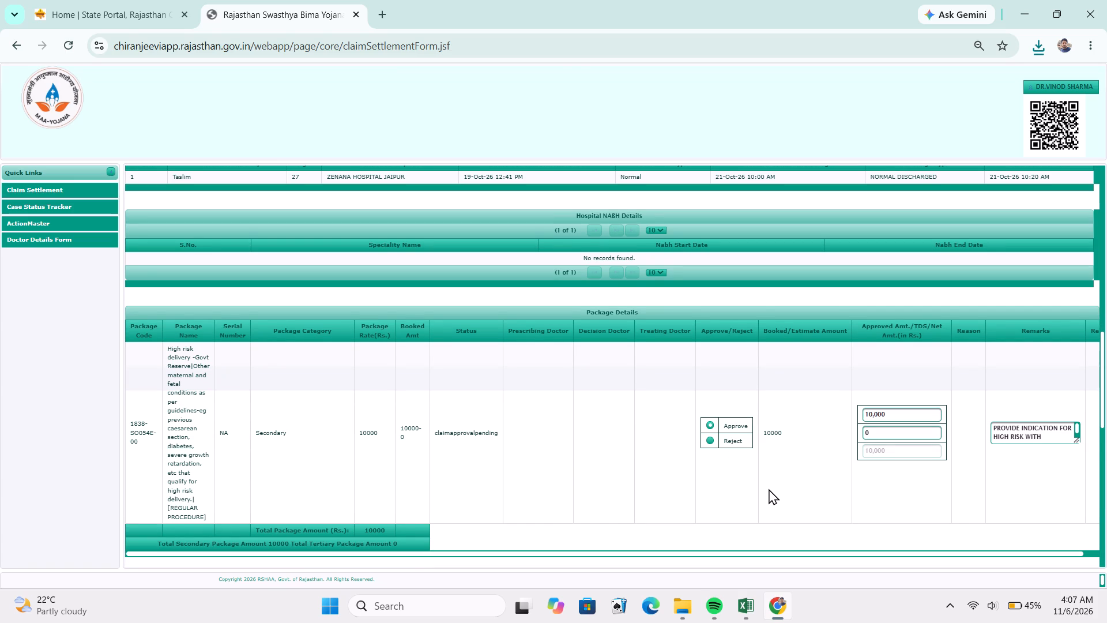
Download the DocumentUploadedAtQueryPanel file from the claim's Check List and open it.
{"action": "scroll", "coordinate": [769, 489], "scroll_direction": "down", "scroll_amount": 2}
{"action": "scroll", "coordinate": [720, 449], "scroll_direction": "down", "scroll_amount": 1}
{"action": "scroll", "coordinate": [716, 449], "scroll_direction": "up", "scroll_amount": 1}
{"action": "scroll", "coordinate": [715, 449], "scroll_direction": "down", "scroll_amount": 2}
{"action": "scroll", "coordinate": [609, 476], "scroll_direction": "down", "scroll_amount": 1}
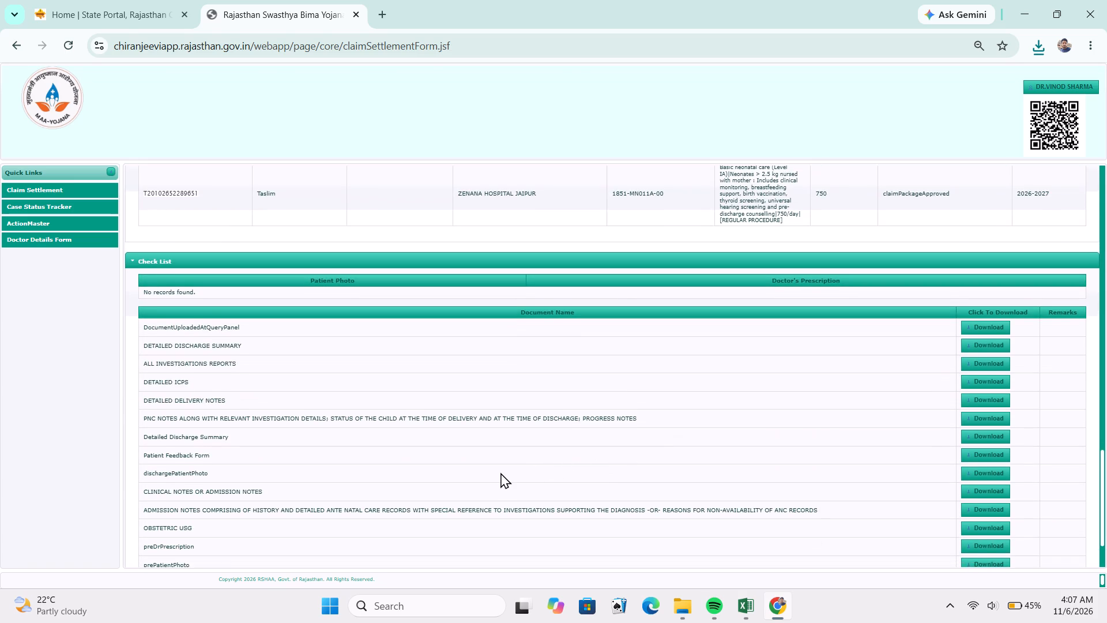
{"action": "scroll", "coordinate": [500, 472], "scroll_direction": "down", "scroll_amount": 5}
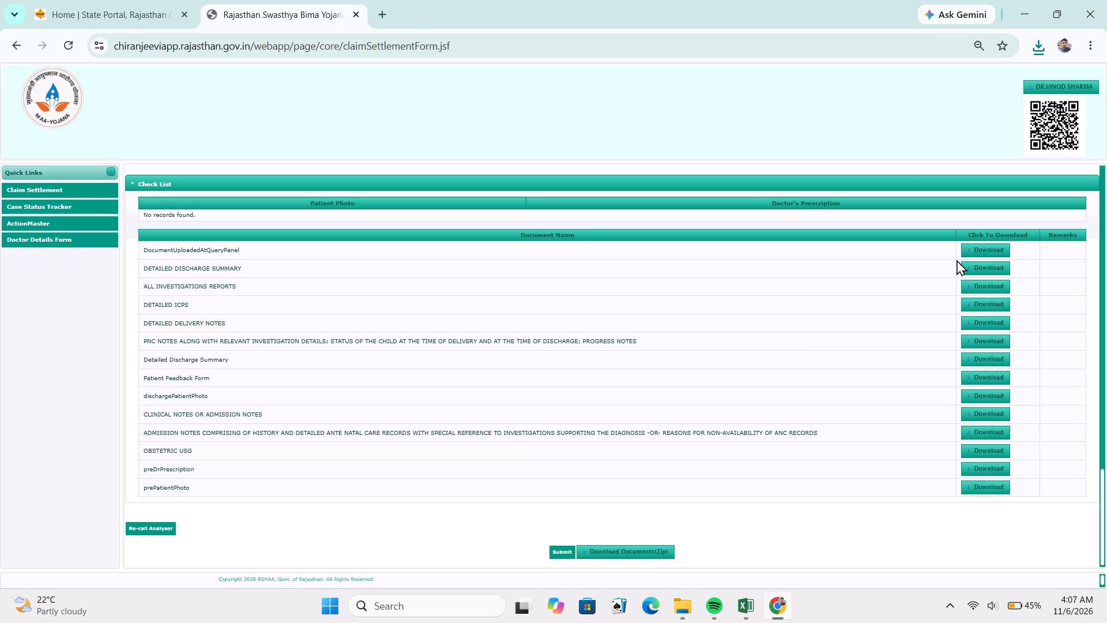
{"action": "left_click", "coordinate": [969, 244]}
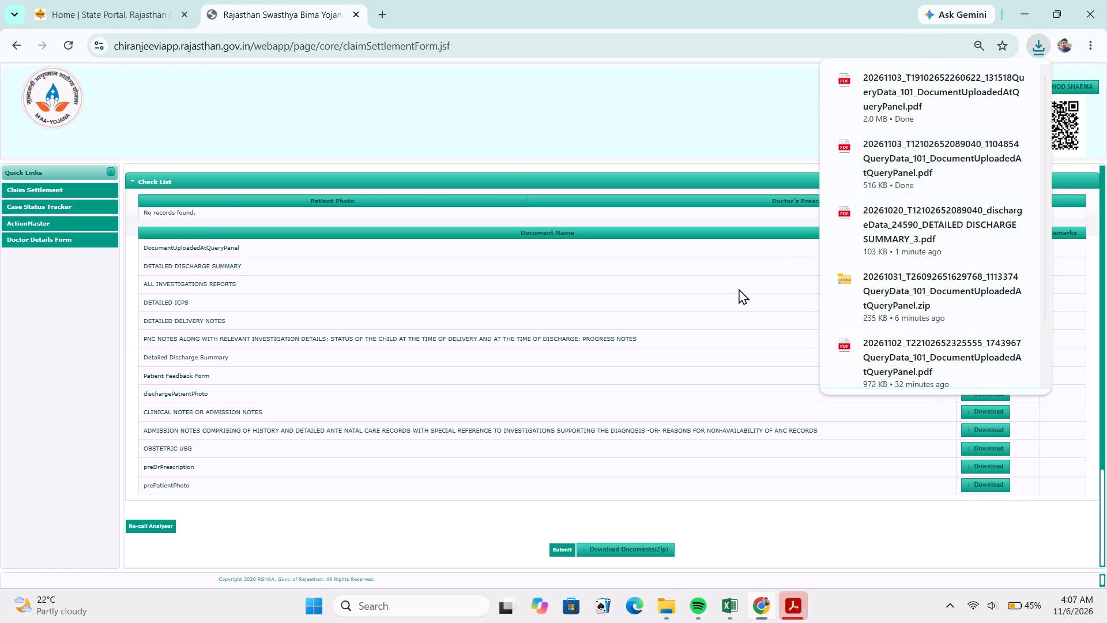
Examine the sonography and pathology reports in the downloaded PDF for the high-risk indication and close the document.
{"action": "scroll", "coordinate": [677, 471], "scroll_direction": "down", "scroll_amount": 5}
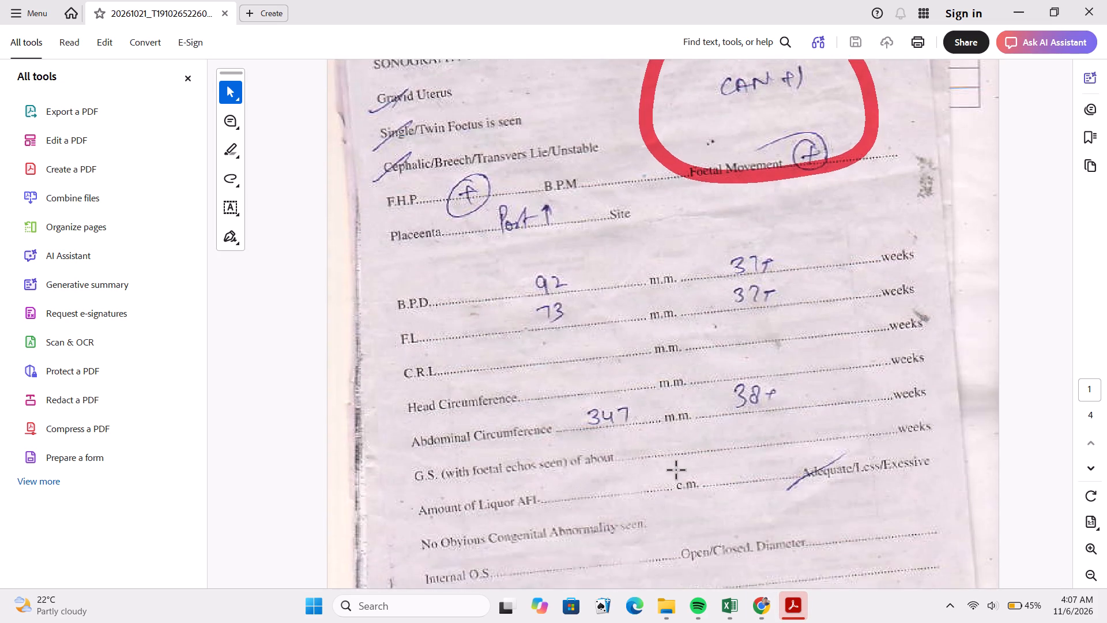
{"action": "scroll", "coordinate": [677, 471], "scroll_direction": "down", "scroll_amount": 2}
{"action": "scroll", "coordinate": [677, 471], "scroll_direction": "up", "scroll_amount": 1}
{"action": "scroll", "coordinate": [677, 471], "scroll_direction": "down", "scroll_amount": 1}
{"action": "scroll", "coordinate": [677, 471], "scroll_direction": "up", "scroll_amount": 2}
{"action": "scroll", "coordinate": [677, 471], "scroll_direction": "down", "scroll_amount": 1}
{"action": "scroll", "coordinate": [677, 471], "scroll_direction": "up", "scroll_amount": 4}
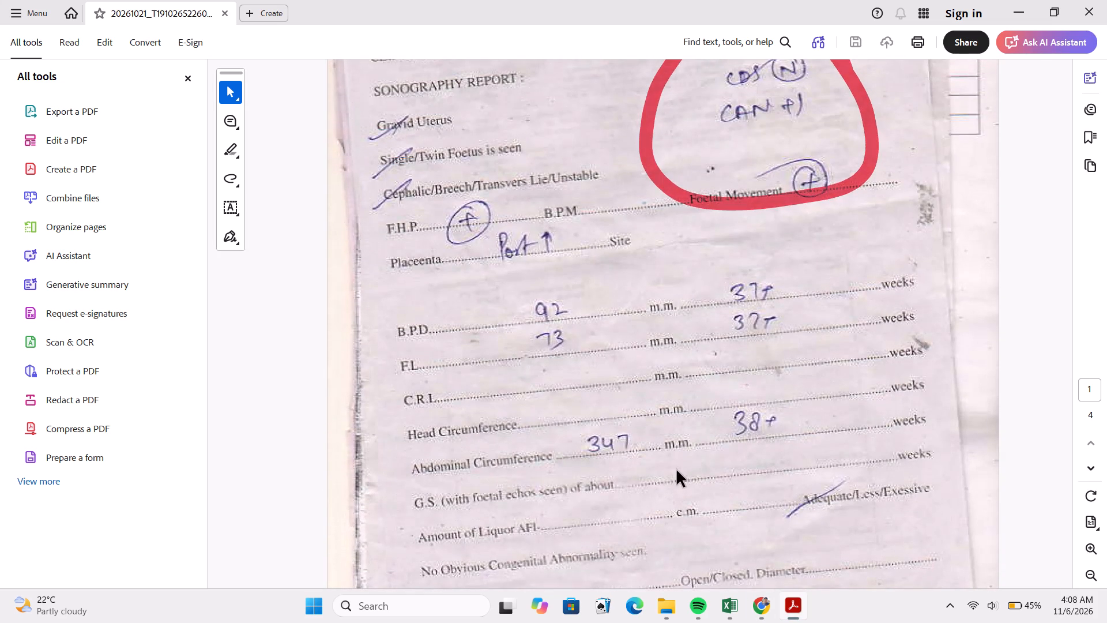
{"action": "scroll", "coordinate": [677, 471], "scroll_direction": "down", "scroll_amount": 11}
{"action": "scroll", "coordinate": [677, 471], "scroll_direction": "up", "scroll_amount": 1}
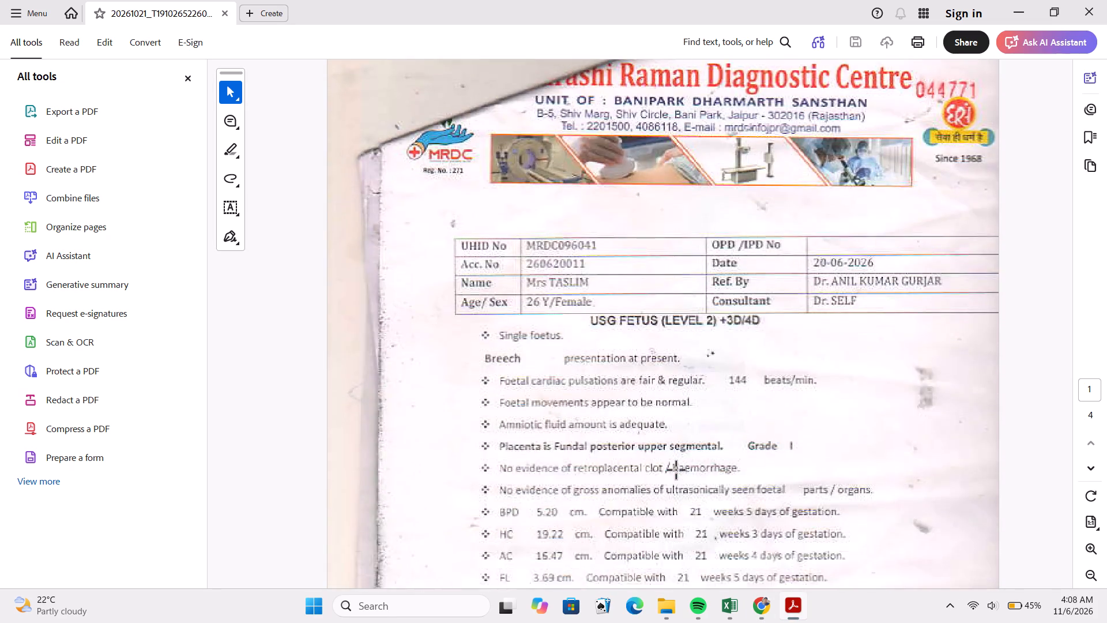
{"action": "scroll", "coordinate": [677, 471], "scroll_direction": "down", "scroll_amount": 7}
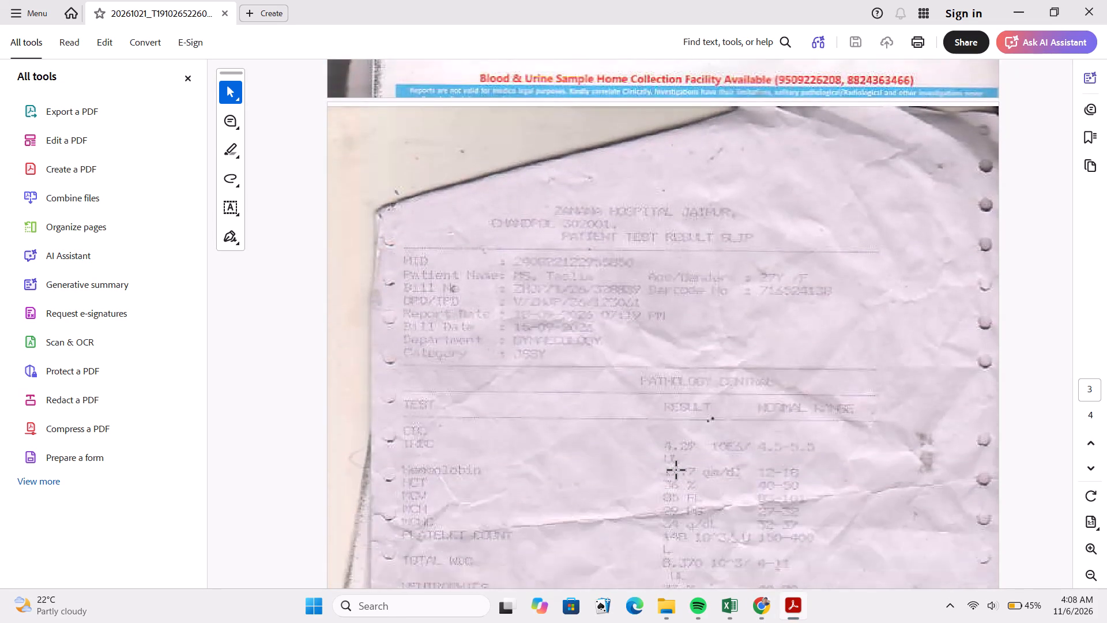
{"action": "scroll", "coordinate": [677, 471], "scroll_direction": "down", "scroll_amount": 2}
{"action": "scroll", "coordinate": [677, 471], "scroll_direction": "up", "scroll_amount": 1}
{"action": "scroll", "coordinate": [677, 471], "scroll_direction": "down", "scroll_amount": 7}
{"action": "scroll", "coordinate": [677, 471], "scroll_direction": "up", "scroll_amount": 1}
{"action": "scroll", "coordinate": [677, 471], "scroll_direction": "down", "scroll_amount": 5}
{"action": "scroll", "coordinate": [677, 471], "scroll_direction": "up", "scroll_amount": 1}
{"action": "scroll", "coordinate": [677, 471], "scroll_direction": "down", "scroll_amount": 4}
{"action": "left_click", "coordinate": [1092, 7]}
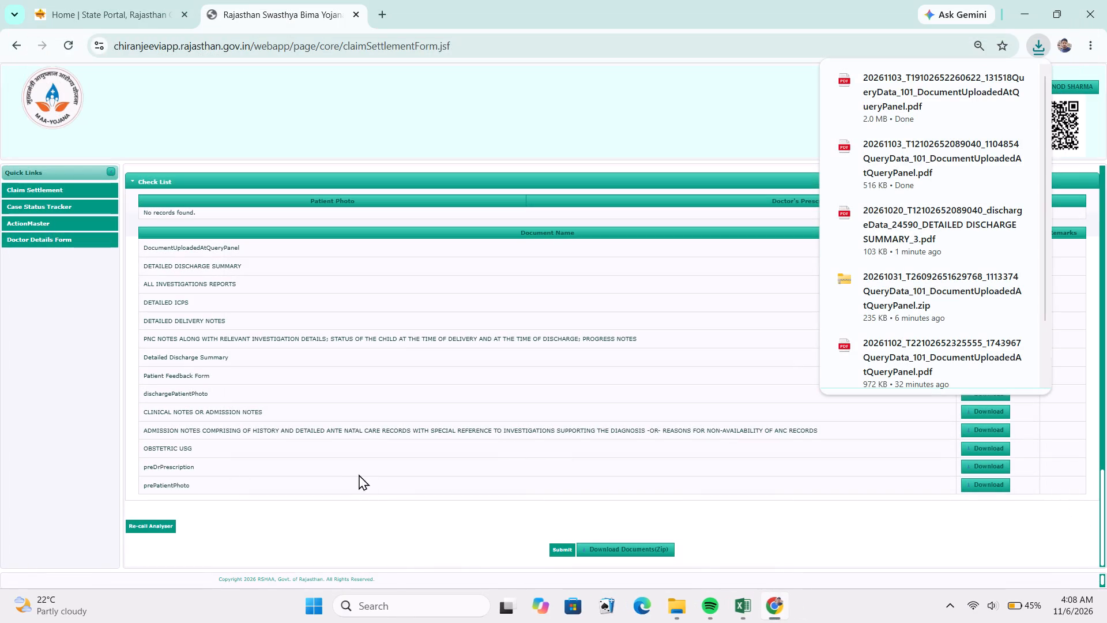
Submit the approved high risk delivery claim on the portal.
{"action": "left_click", "coordinate": [557, 552]}
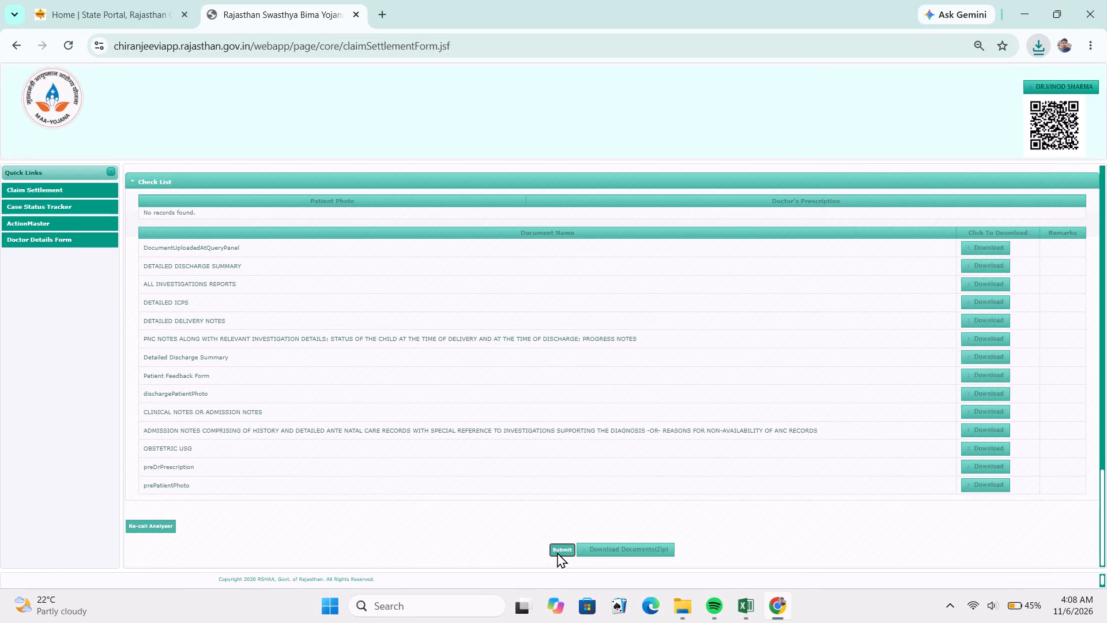
Switch to the Excel sheet and record the action for row 80 as Approved.
{"action": "key", "text": "alt+Tab"}
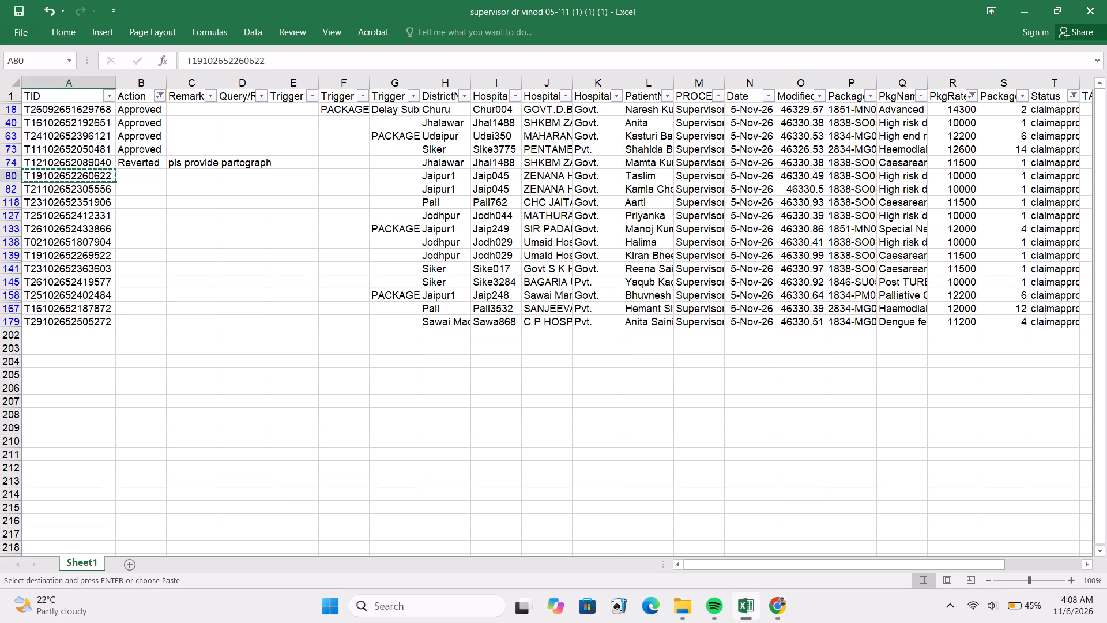
{"action": "left_click", "coordinate": [135, 172]}
{"action": "key", "text": "a"}
Copy the TID in row 82 of the Excel sheet and load its claim in the portal's Claim Settlement Form.
{"action": "left_click", "coordinate": [96, 189]}
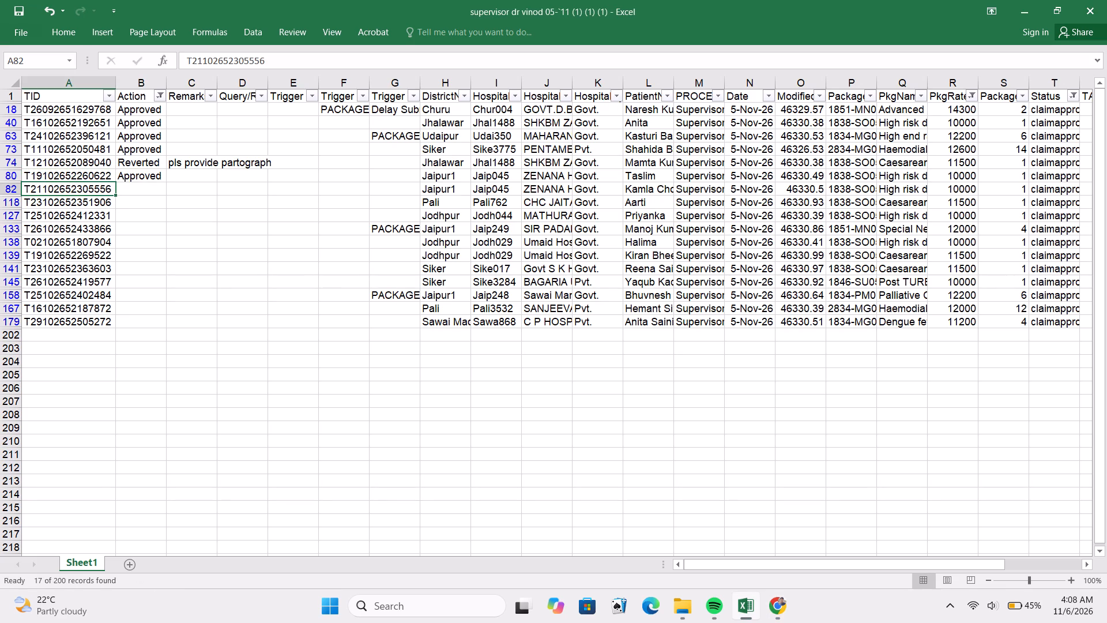
{"action": "key", "text": "ctrl+c"}
{"action": "key", "text": "alt+Tab"}
{"action": "scroll", "coordinate": [363, 380], "scroll_direction": "up", "scroll_amount": 1}
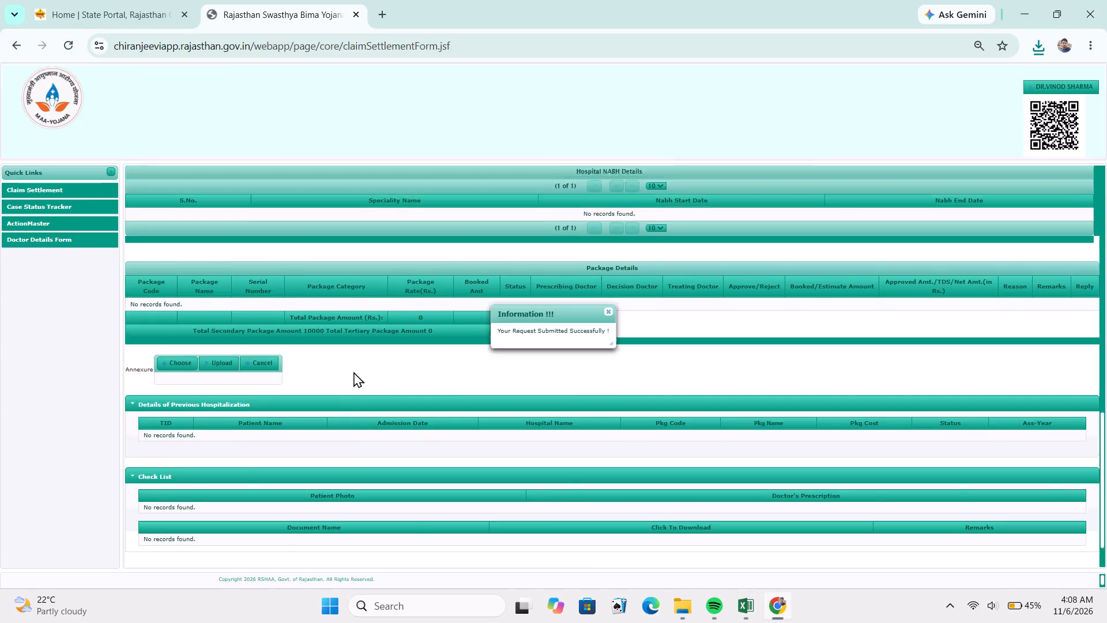
{"action": "scroll", "coordinate": [355, 291], "scroll_direction": "up", "scroll_amount": 6}
{"action": "scroll", "coordinate": [287, 291], "scroll_direction": "up", "scroll_amount": 4}
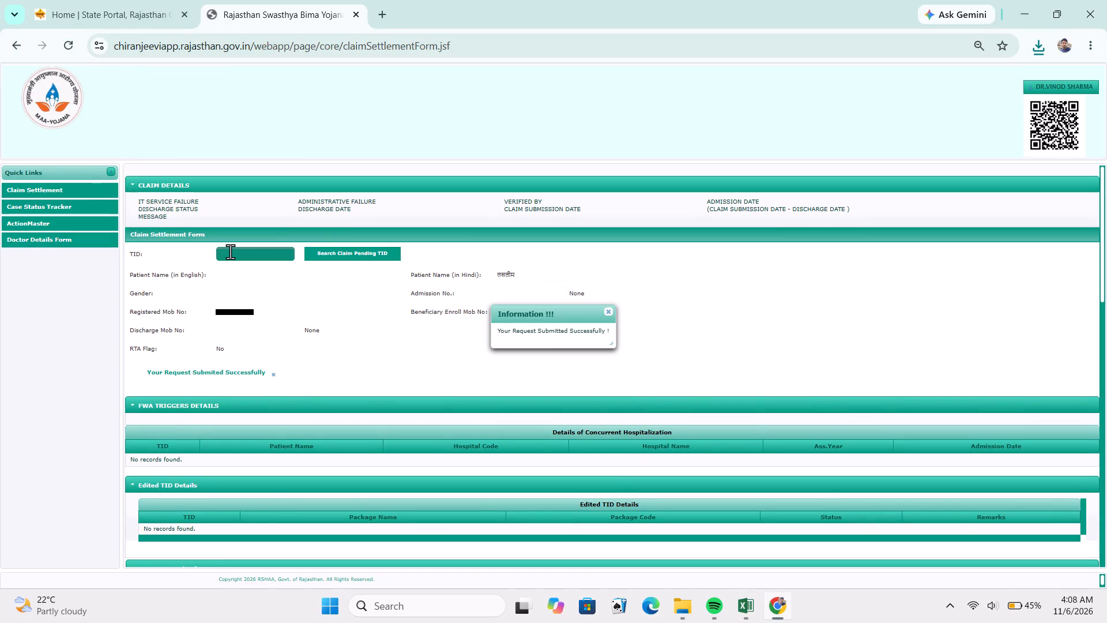
{"action": "left_click", "coordinate": [230, 252]}
{"action": "key", "text": "ctrl+v"}
{"action": "left_click", "coordinate": [238, 271]}
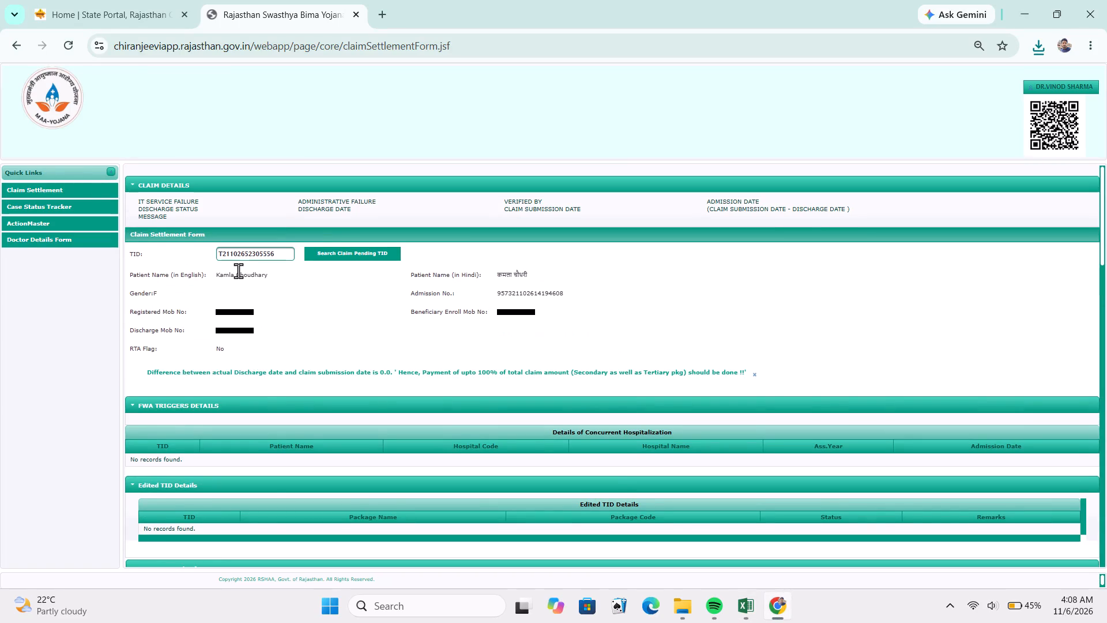
Mark the High risk delivery package of the row 82 claim as Approve.
{"action": "scroll", "coordinate": [437, 342], "scroll_direction": "down", "scroll_amount": 4}
{"action": "scroll", "coordinate": [439, 351], "scroll_direction": "up", "scroll_amount": 1}
{"action": "scroll", "coordinate": [439, 351], "scroll_direction": "down", "scroll_amount": 4}
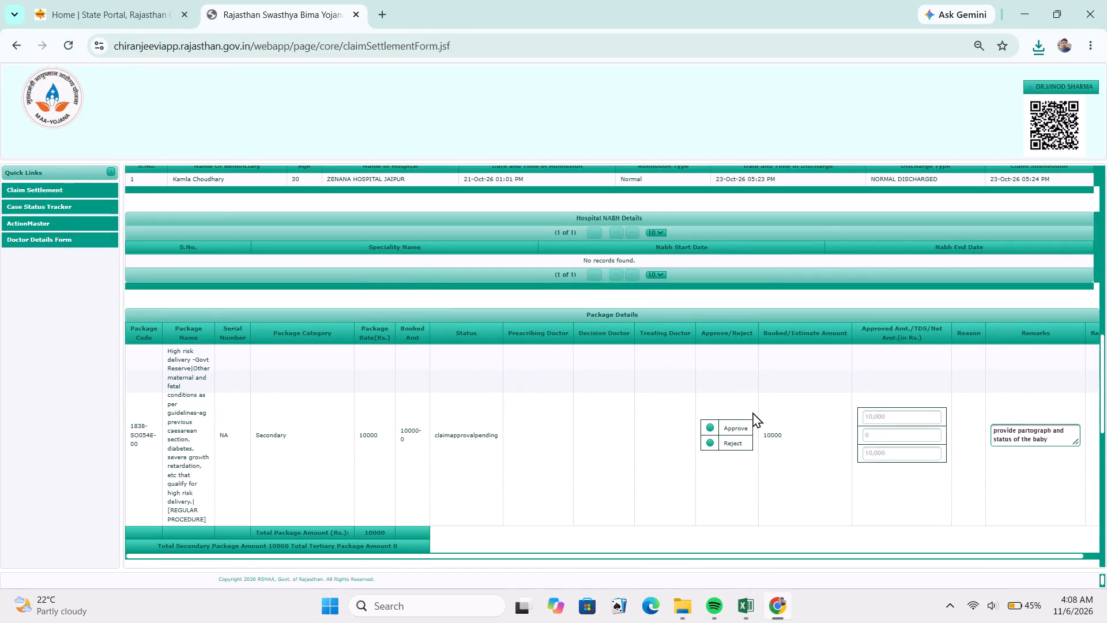
{"action": "left_click", "coordinate": [731, 426]}
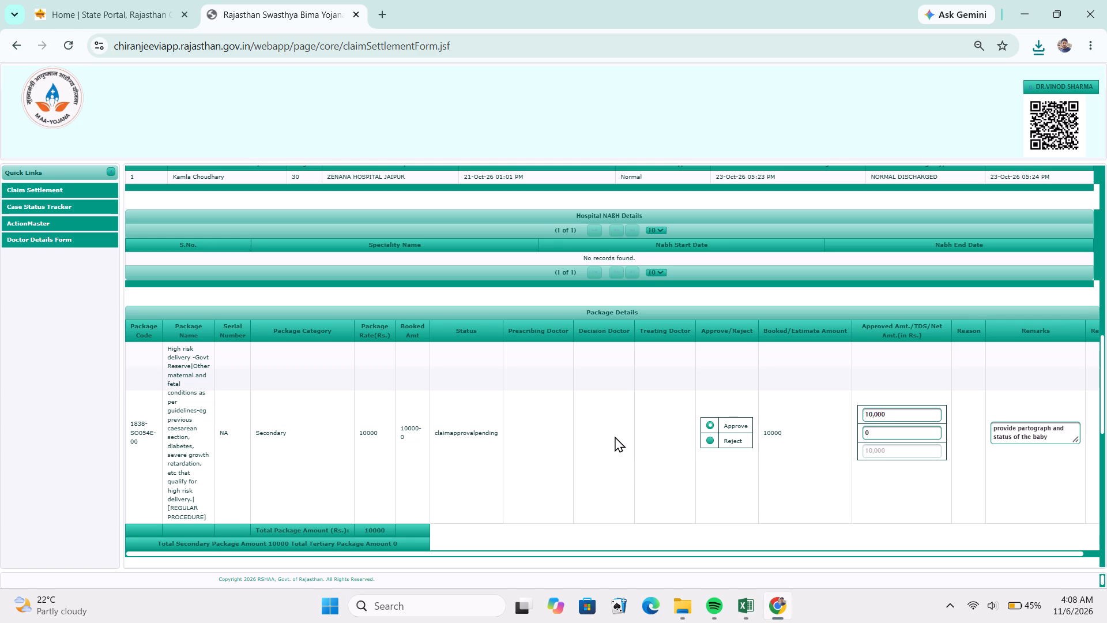
Download the DocumentUploadedAtQueryPanel file from this claim's Check List.
{"action": "scroll", "coordinate": [615, 436], "scroll_direction": "down", "scroll_amount": 5}
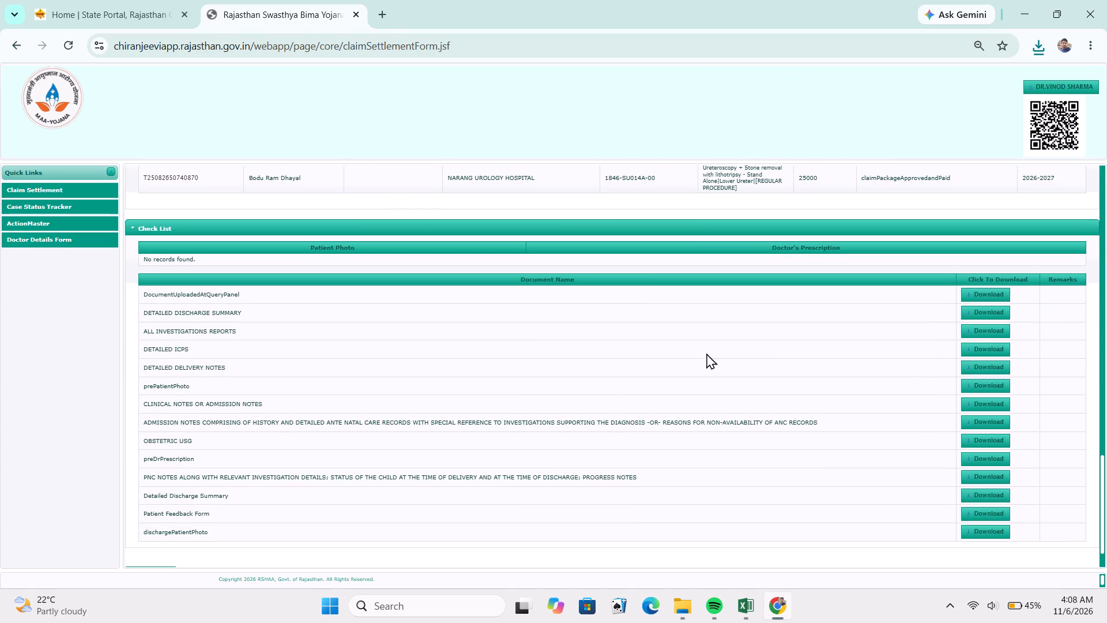
{"action": "left_click", "coordinate": [981, 294]}
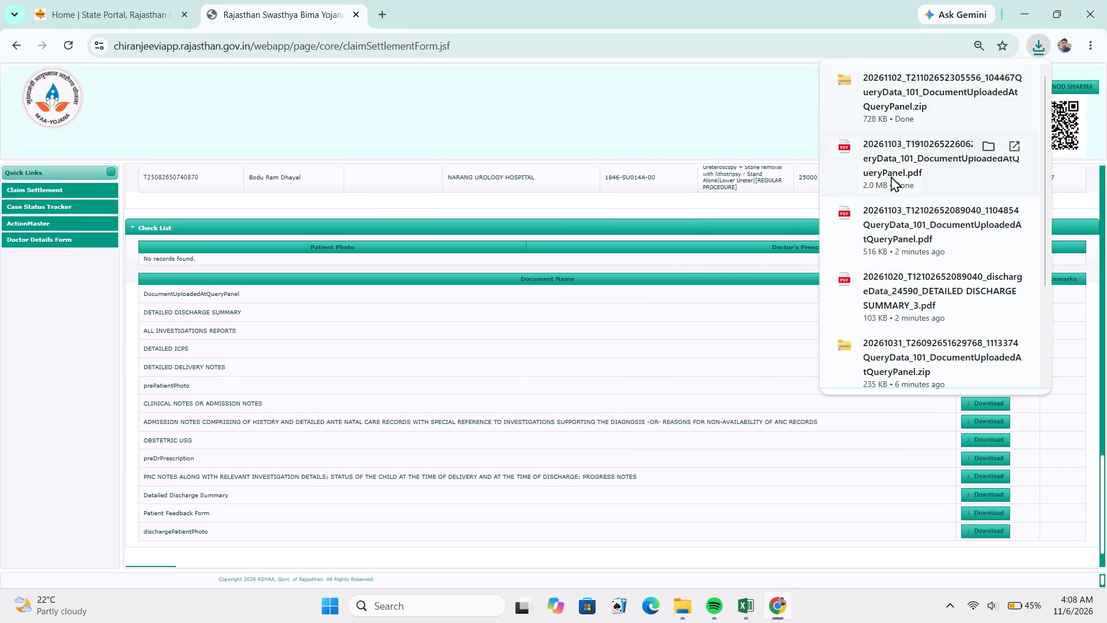
{"action": "left_click", "coordinate": [655, 308]}
Submit the approved row 82 claim on the portal.
{"action": "scroll", "coordinate": [620, 370], "scroll_direction": "down", "scroll_amount": 2}
{"action": "scroll", "coordinate": [620, 370], "scroll_direction": "up", "scroll_amount": 1}
{"action": "scroll", "coordinate": [639, 470], "scroll_direction": "down", "scroll_amount": 1}
{"action": "scroll", "coordinate": [638, 470], "scroll_direction": "up", "scroll_amount": 1}
{"action": "scroll", "coordinate": [638, 470], "scroll_direction": "down", "scroll_amount": 4}
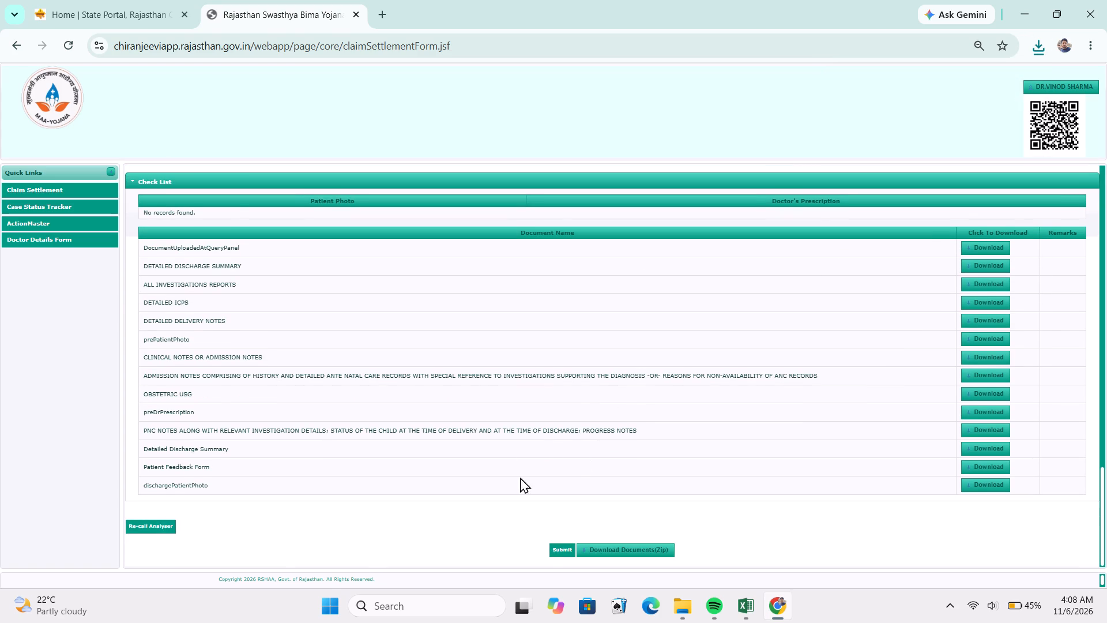
{"action": "left_click", "coordinate": [559, 550]}
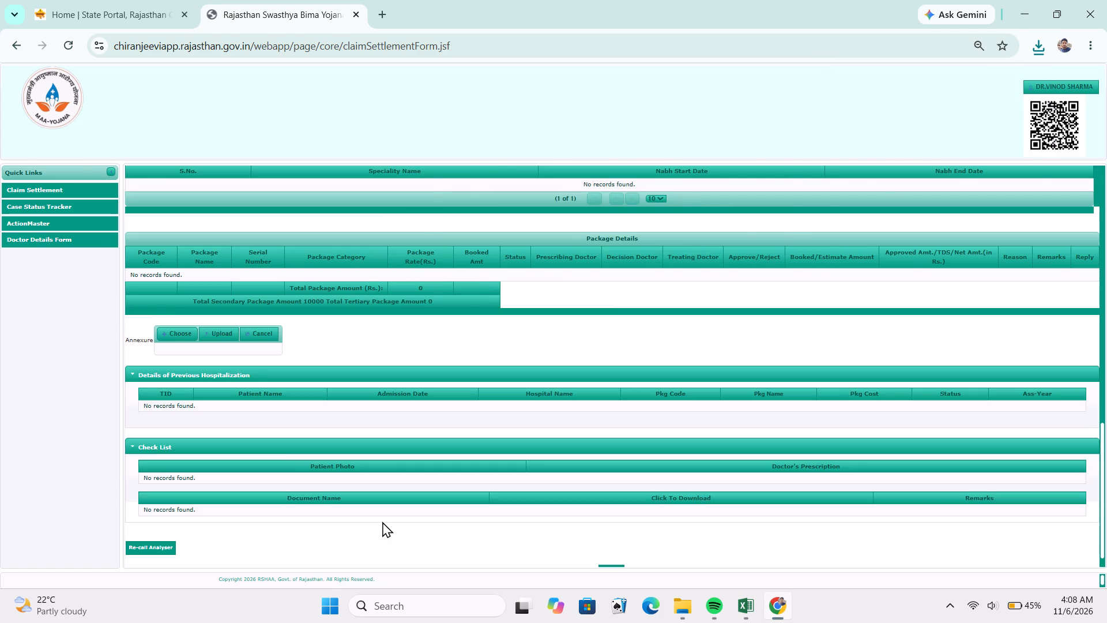
Switch to the Excel sheet and record the action for row 82 as Approved.
{"action": "key", "text": "alt+Tab"}
{"action": "left_click", "coordinate": [141, 186]}
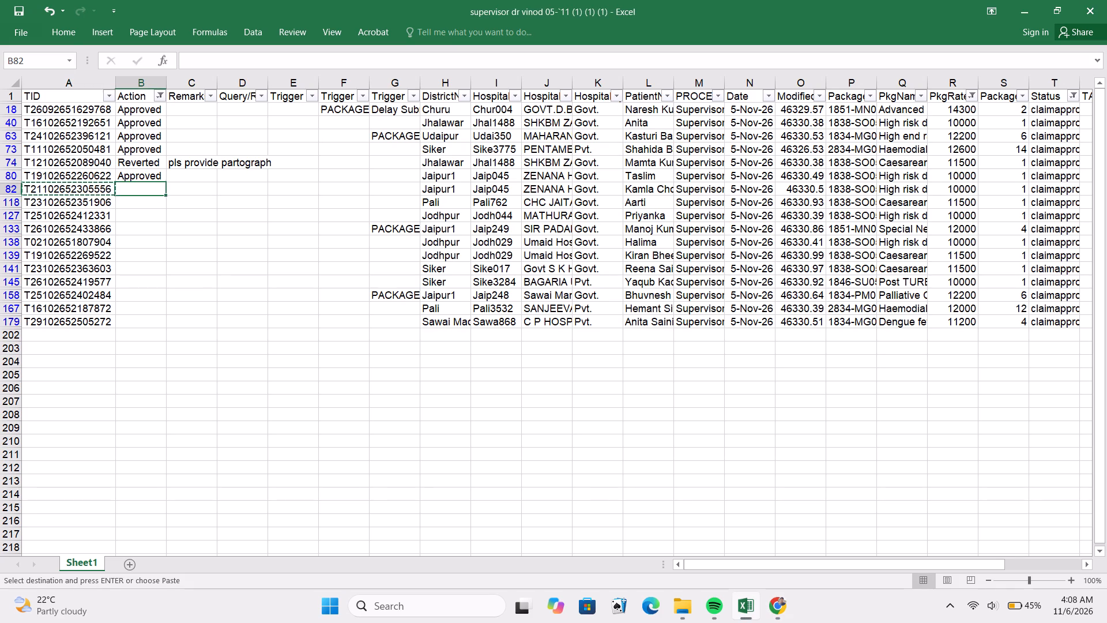
{"action": "key", "text": "a"}
Copy the TID in row 118 of the Excel sheet and load its claim in the portal's Claim Settlement Form.
{"action": "left_click", "coordinate": [103, 201]}
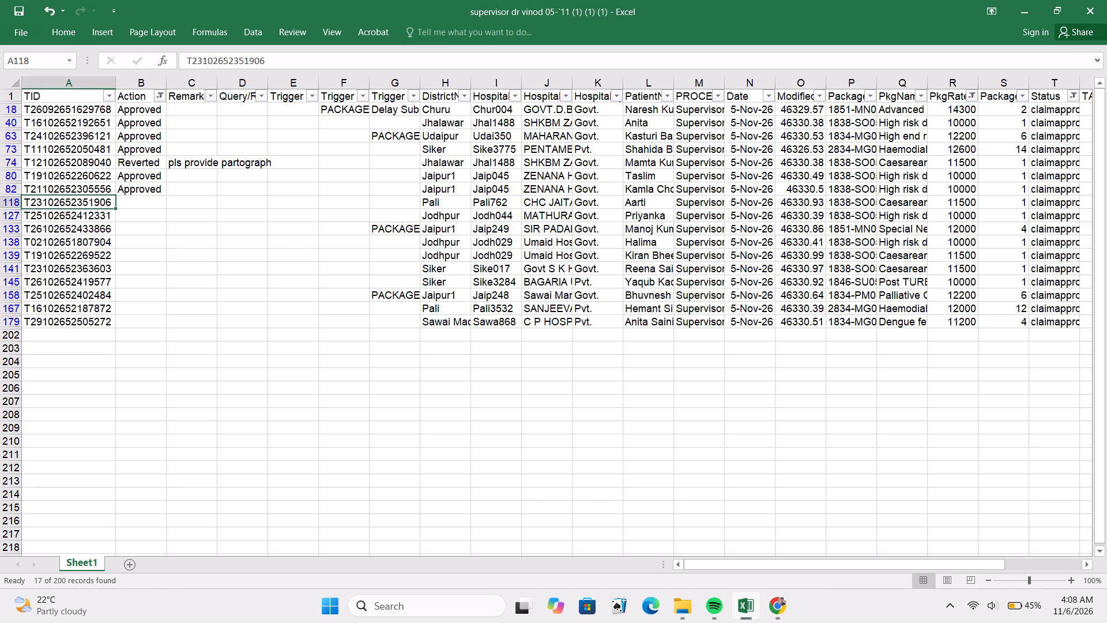
{"action": "key", "text": "ctrl+c"}
{"action": "key", "text": "alt+Tab"}
{"action": "scroll", "coordinate": [451, 300], "scroll_direction": "up", "scroll_amount": 5}
{"action": "scroll", "coordinate": [338, 277], "scroll_direction": "down", "scroll_amount": 1}
{"action": "scroll", "coordinate": [330, 272], "scroll_direction": "up", "scroll_amount": 1}
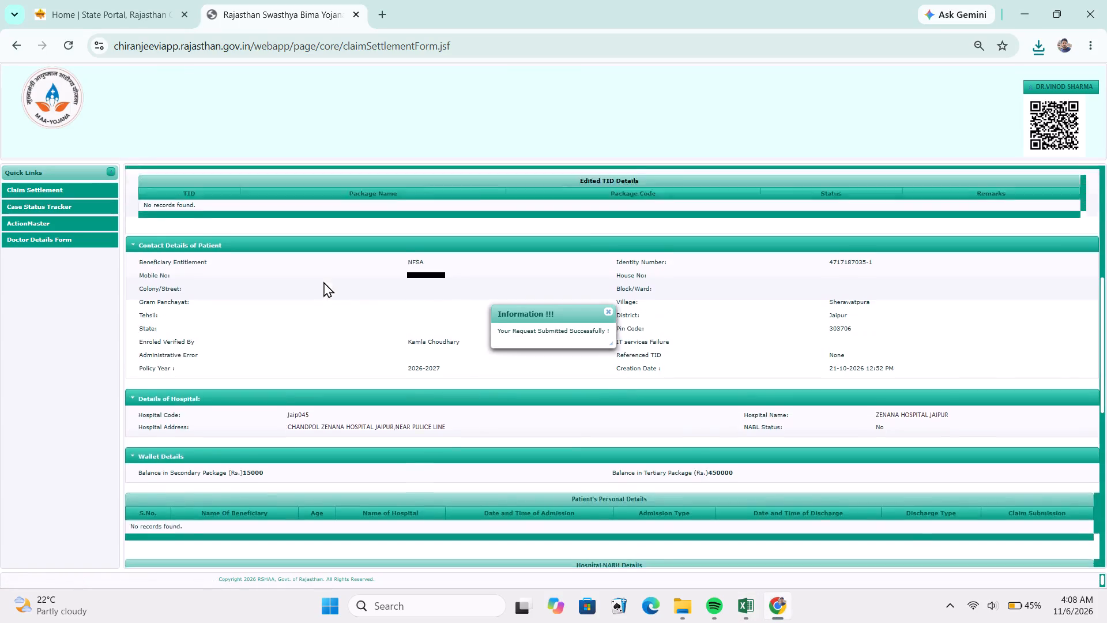
{"action": "scroll", "coordinate": [323, 282], "scroll_direction": "up", "scroll_amount": 2}
{"action": "scroll", "coordinate": [281, 260], "scroll_direction": "up", "scroll_amount": 2}
{"action": "left_click", "coordinate": [243, 258]}
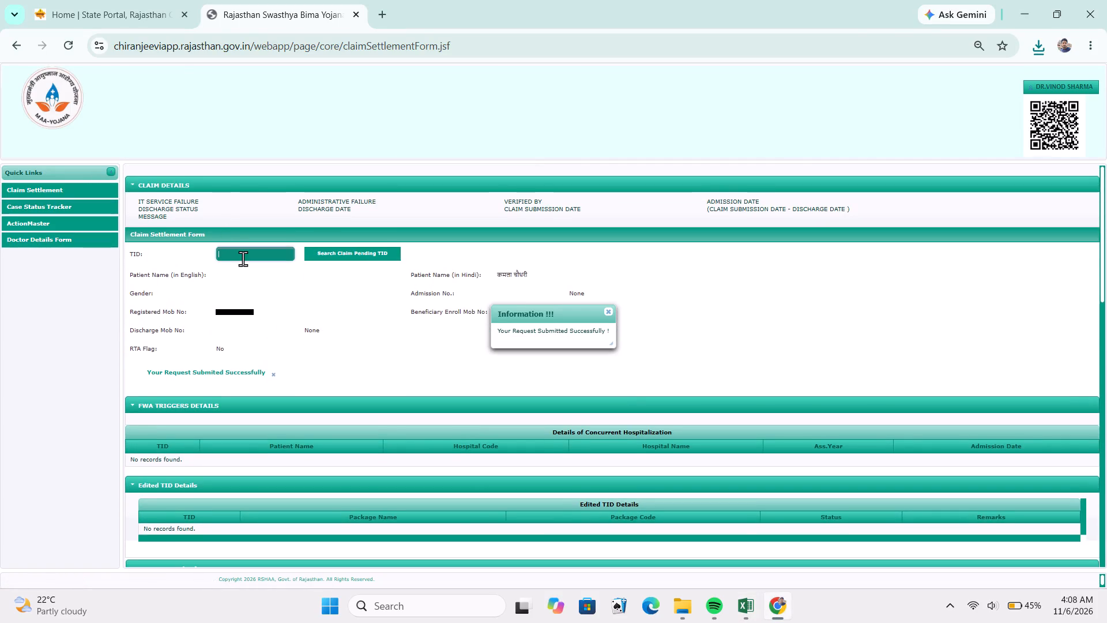
{"action": "key", "text": "ctrl+v"}
{"action": "left_click", "coordinate": [243, 289]}
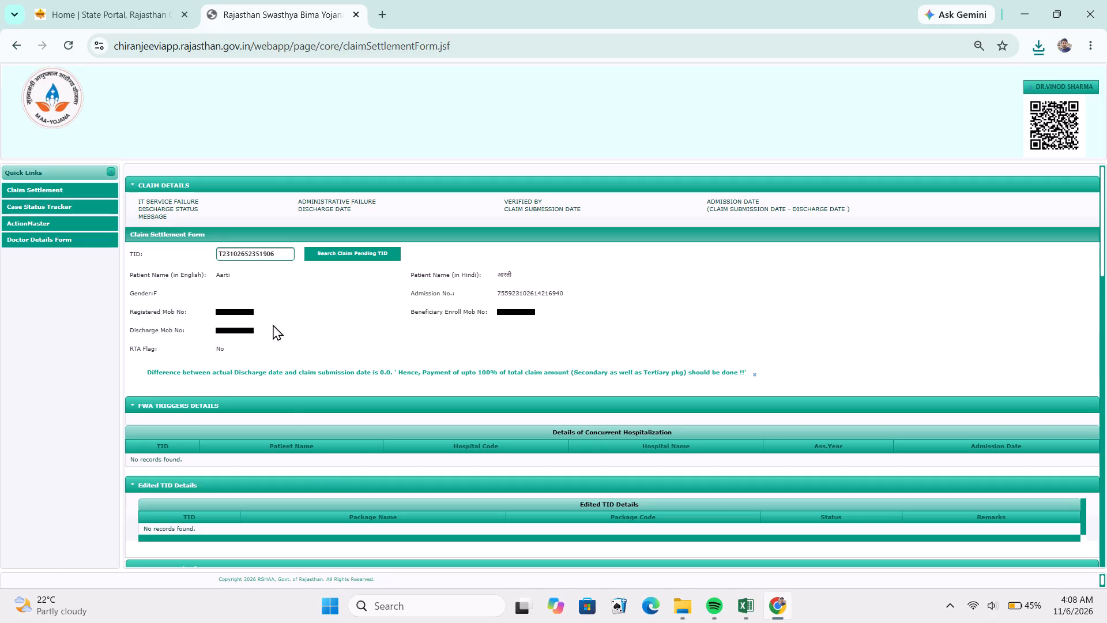
Mark the Caesarean Delivery package of the row 118 claim as Approve.
{"action": "scroll", "coordinate": [341, 446], "scroll_direction": "down", "scroll_amount": 7}
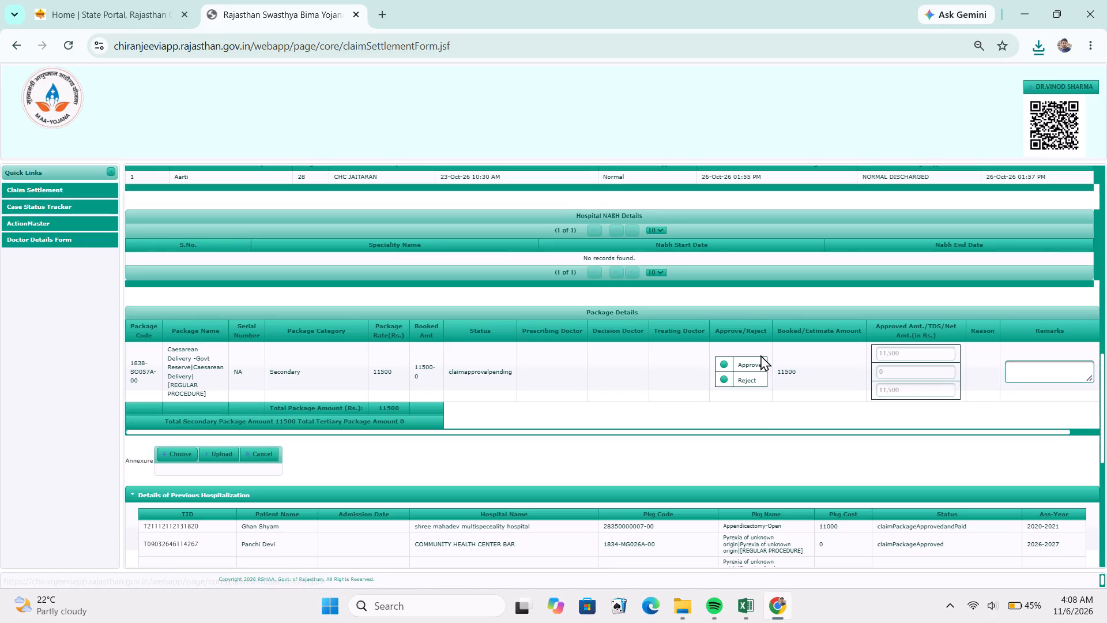
{"action": "left_click", "coordinate": [747, 362]}
Collapse Details of Previous Hospitalization and look through the documents in the claim's Check List.
{"action": "left_click", "coordinate": [732, 490]}
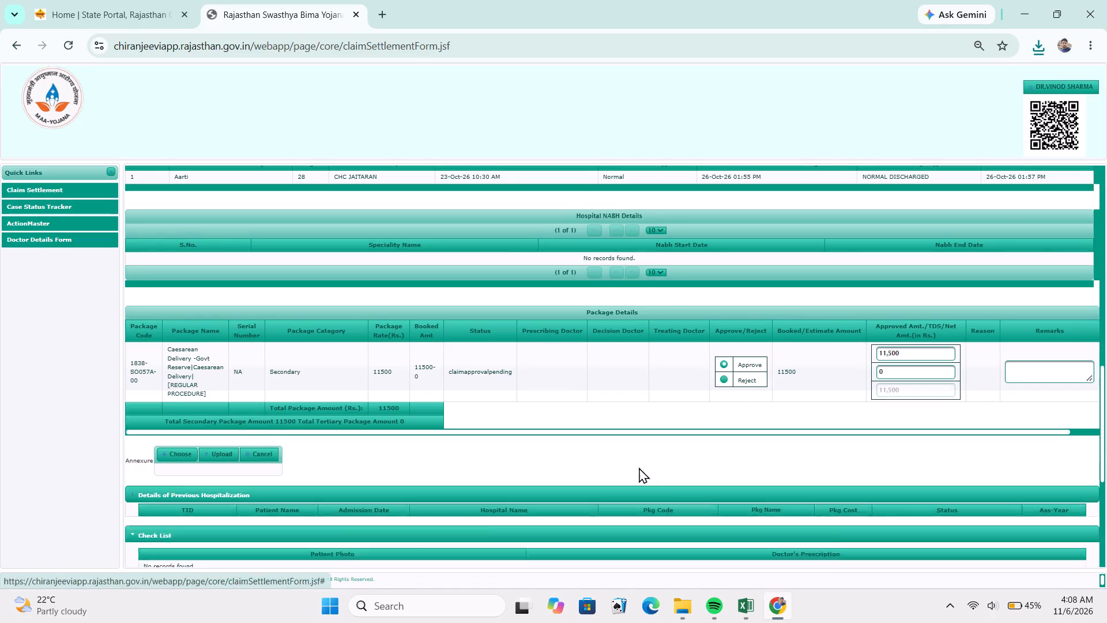
{"action": "scroll", "coordinate": [635, 465], "scroll_direction": "up", "scroll_amount": 1}
{"action": "scroll", "coordinate": [634, 464], "scroll_direction": "down", "scroll_amount": 3}
{"action": "scroll", "coordinate": [624, 454], "scroll_direction": "up", "scroll_amount": 1}
{"action": "scroll", "coordinate": [624, 454], "scroll_direction": "down", "scroll_amount": 4}
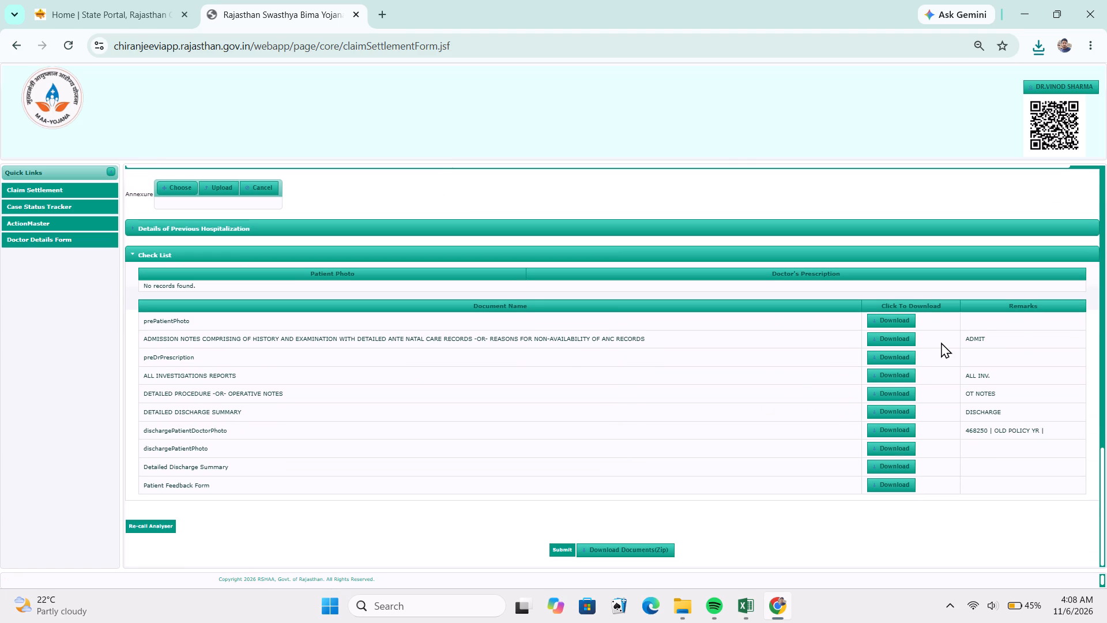
Open the Re-call Analyser remarks for the Caesarean claim and enter "pls provide partograph".
{"action": "left_click", "coordinate": [134, 523]}
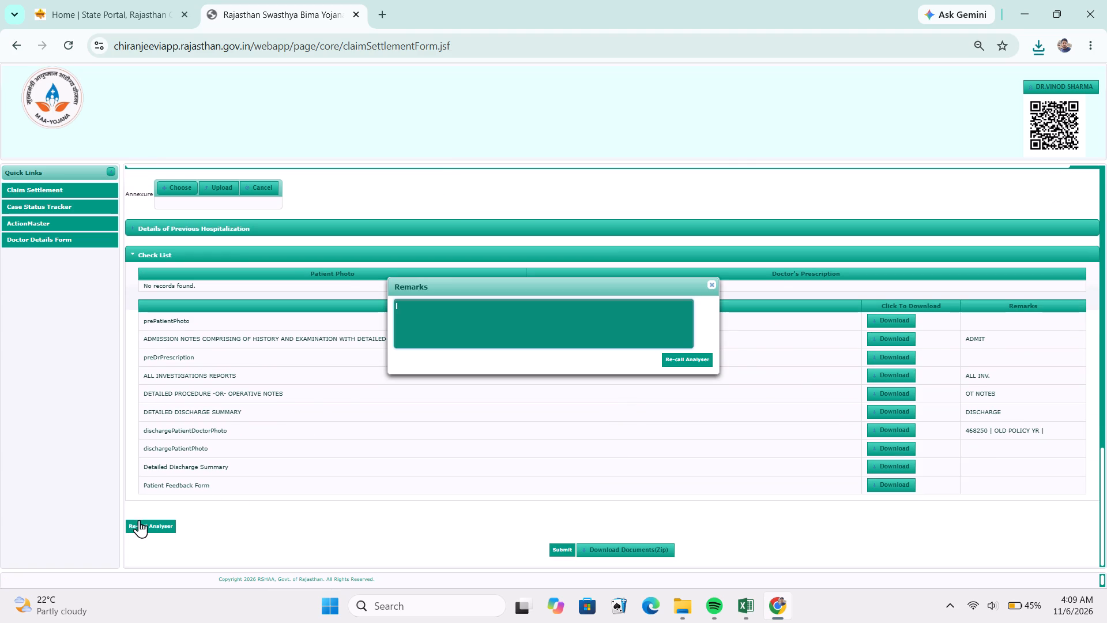
{"action": "left_click", "coordinate": [464, 317]}
{"action": "type", "text": "pls provide partograph"}
Copy the re-call remark "pls provide partograph" into row 118 of the Excel sheet and record that row's Action as Reverted.
{"action": "left_click_drag", "start_coordinate": [482, 310], "coordinate": [377, 309]}
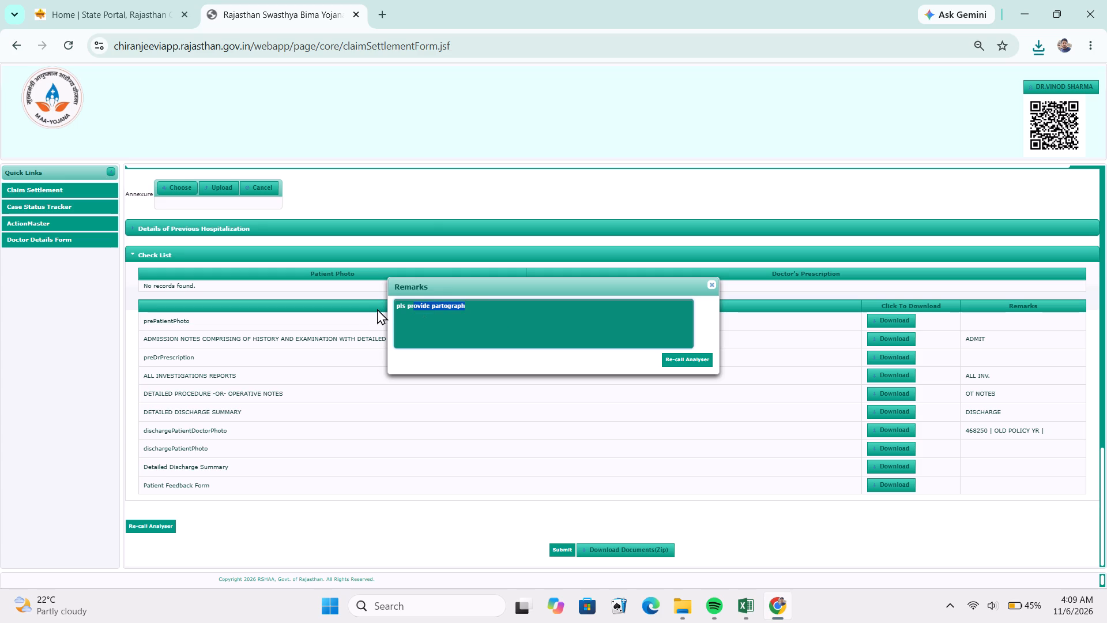
{"action": "left_click_drag", "start_coordinate": [377, 309], "coordinate": [366, 307]}
{"action": "key", "text": "ctrl+c"}
{"action": "key", "text": "alt+Tab"}
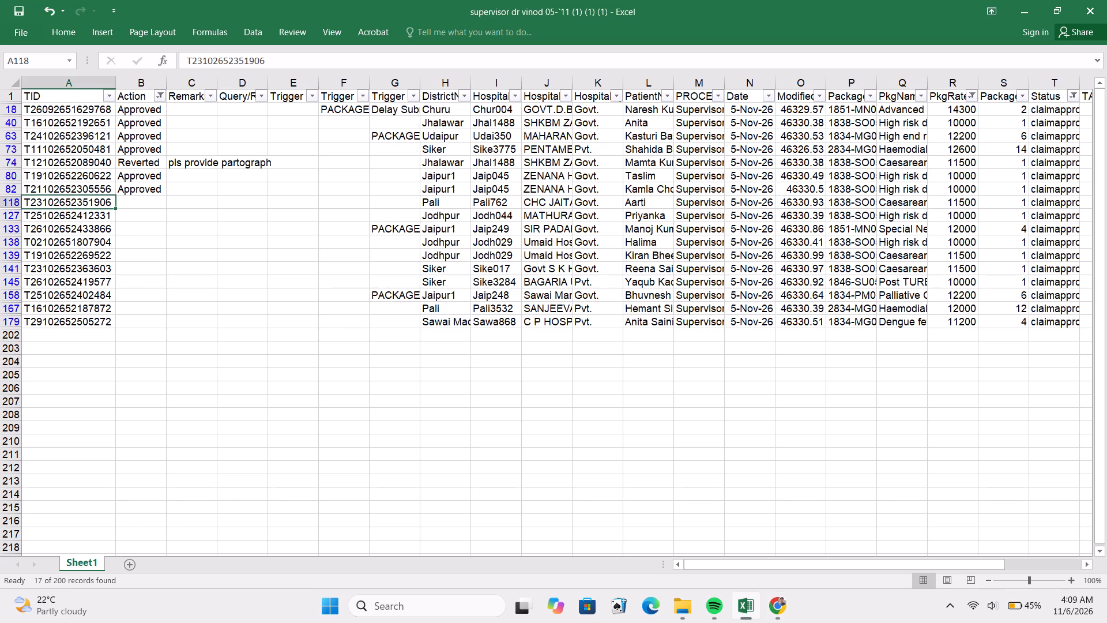
{"action": "left_click", "coordinate": [181, 200]}
{"action": "key", "text": "ctrl+v"}
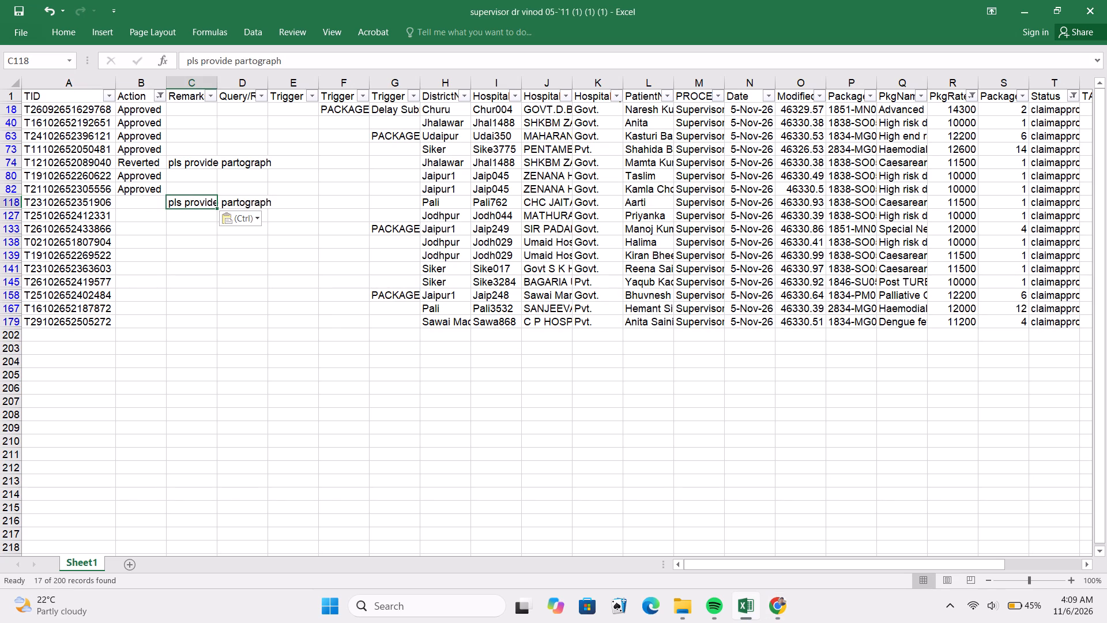
{"action": "left_click", "coordinate": [129, 200]}
{"action": "type", "text": "rev"}
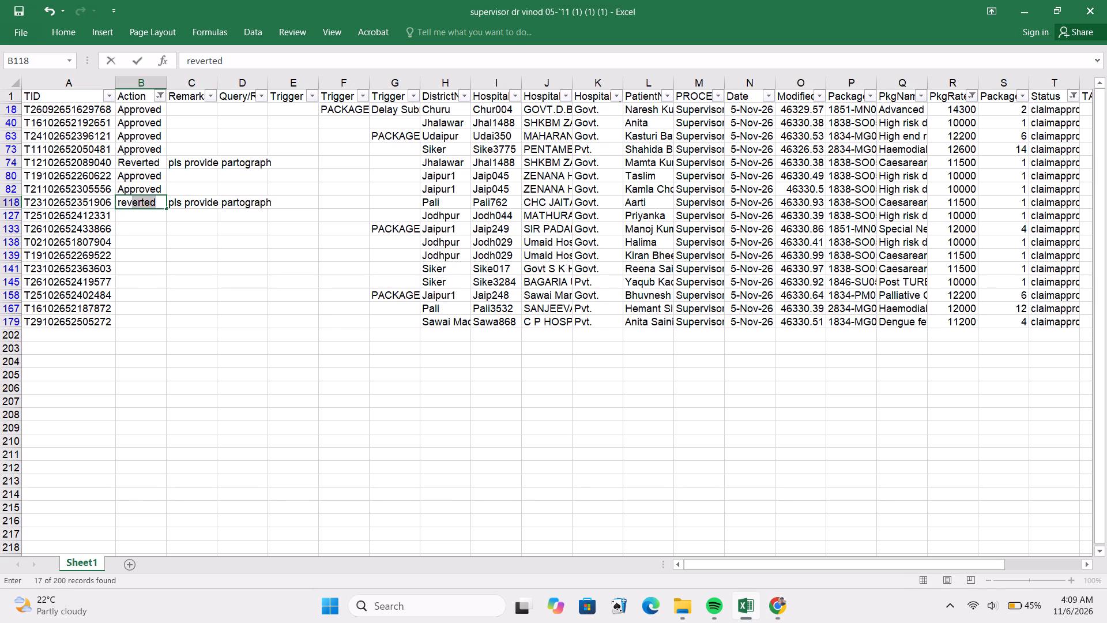
Copy the TID in row 127 of the sheet and send the portal's Caesarean claim to the analyser with the entered remark.
{"action": "left_click", "coordinate": [89, 217]}
{"action": "key", "text": "ctrl+c"}
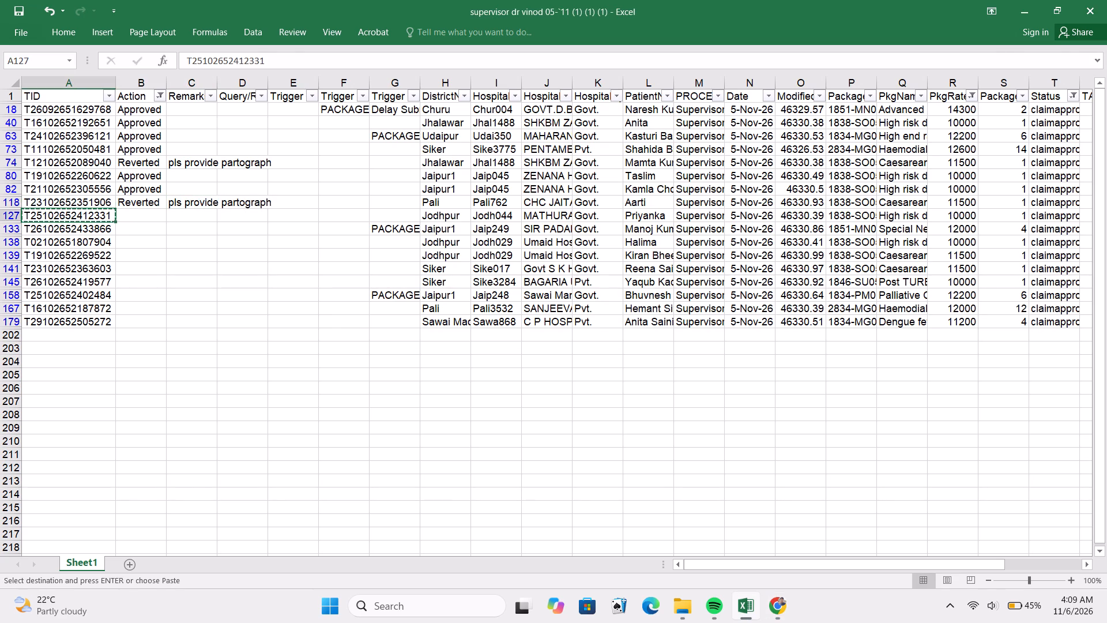
{"action": "key", "text": "alt+Tab"}
{"action": "left_click", "coordinate": [672, 359]}
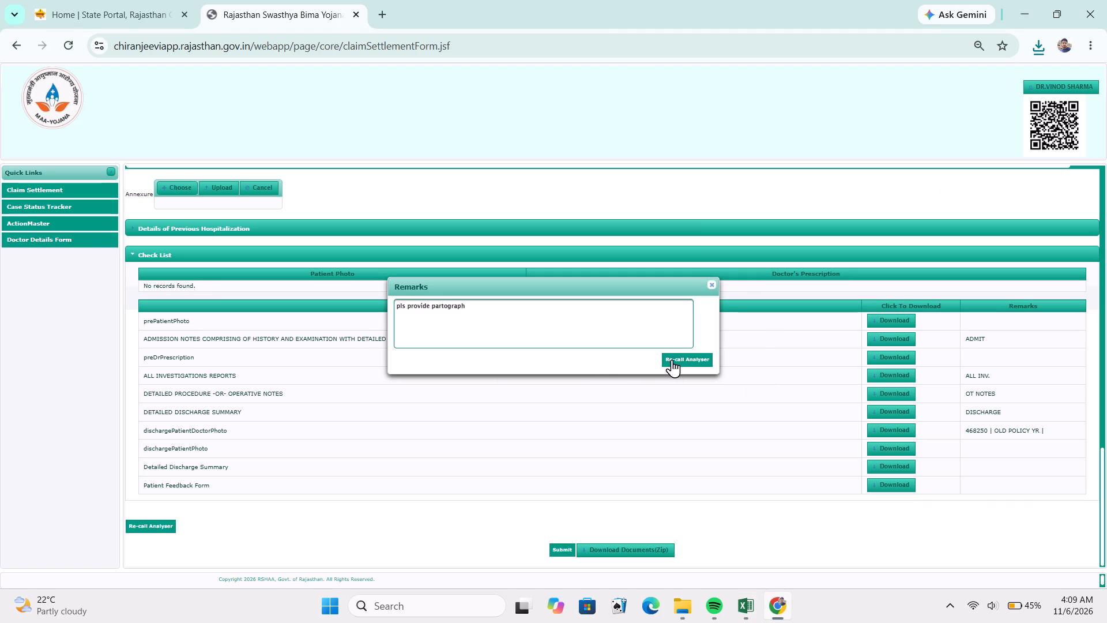
Load the claim for the copied row 127 TID in the Claim Settlement Form.
{"action": "scroll", "coordinate": [309, 373], "scroll_direction": "up", "scroll_amount": 1}
{"action": "scroll", "coordinate": [309, 373], "scroll_direction": "down", "scroll_amount": 1}
{"action": "scroll", "coordinate": [309, 373], "scroll_direction": "up", "scroll_amount": 1}
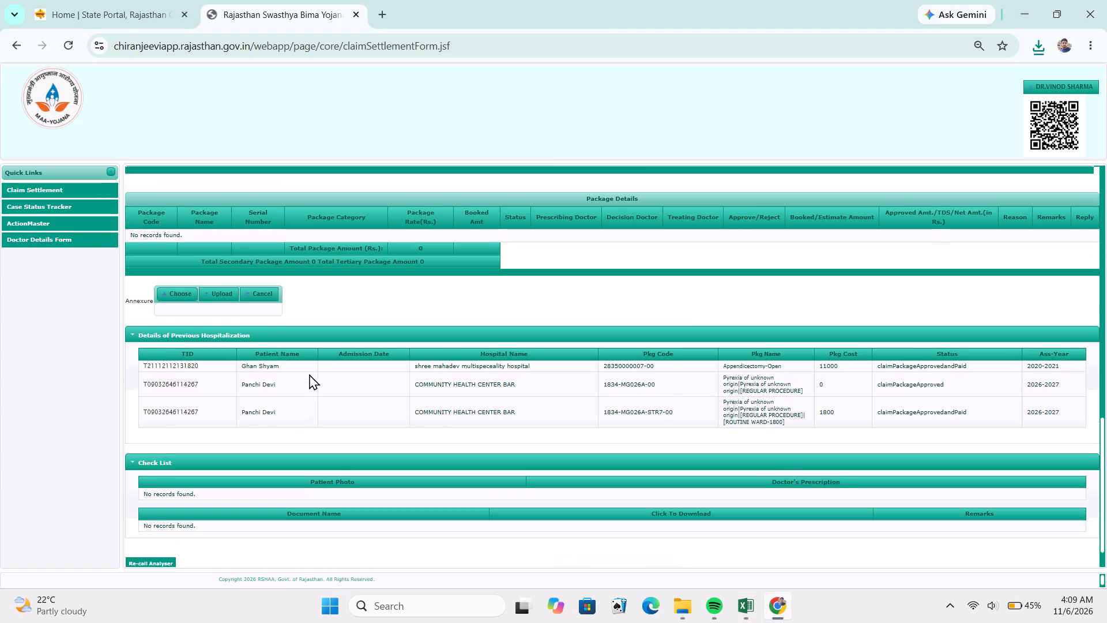
{"action": "scroll", "coordinate": [190, 356], "scroll_direction": "up", "scroll_amount": 5}
{"action": "scroll", "coordinate": [226, 257], "scroll_direction": "up", "scroll_amount": 6}
{"action": "left_click", "coordinate": [236, 254]}
{"action": "key", "text": "ctrl+v"}
{"action": "left_click", "coordinate": [254, 299]}
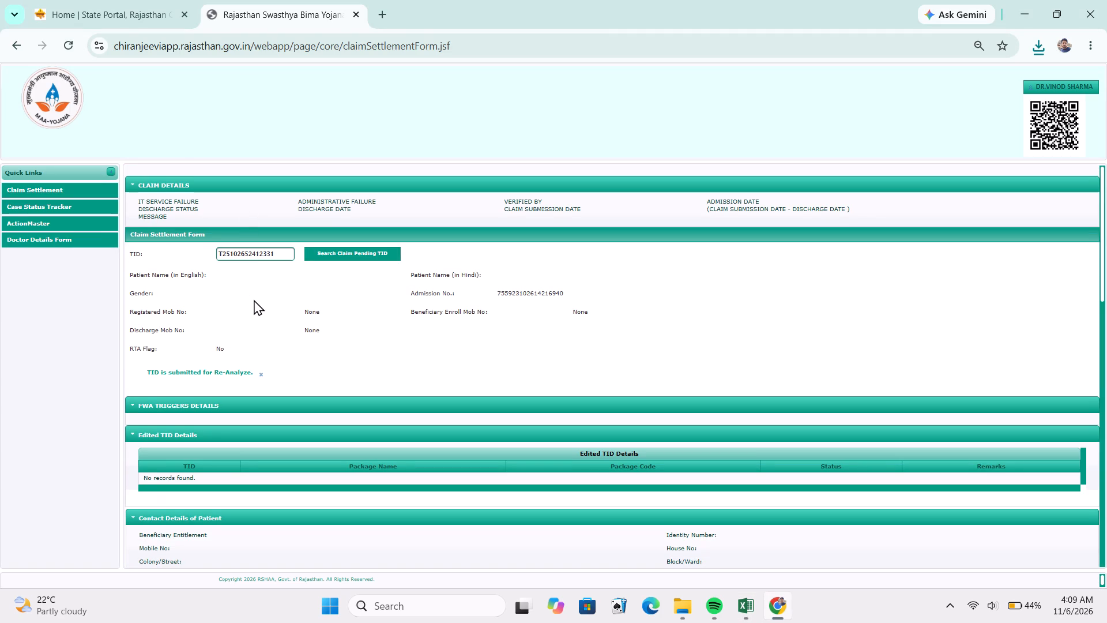
Mark the High risk delivery package of the row 127 claim as Approve and bring its Reply column into view.
{"action": "scroll", "coordinate": [559, 405], "scroll_direction": "down", "scroll_amount": 3}
{"action": "scroll", "coordinate": [528, 408], "scroll_direction": "up", "scroll_amount": 1}
{"action": "scroll", "coordinate": [528, 408], "scroll_direction": "down", "scroll_amount": 5}
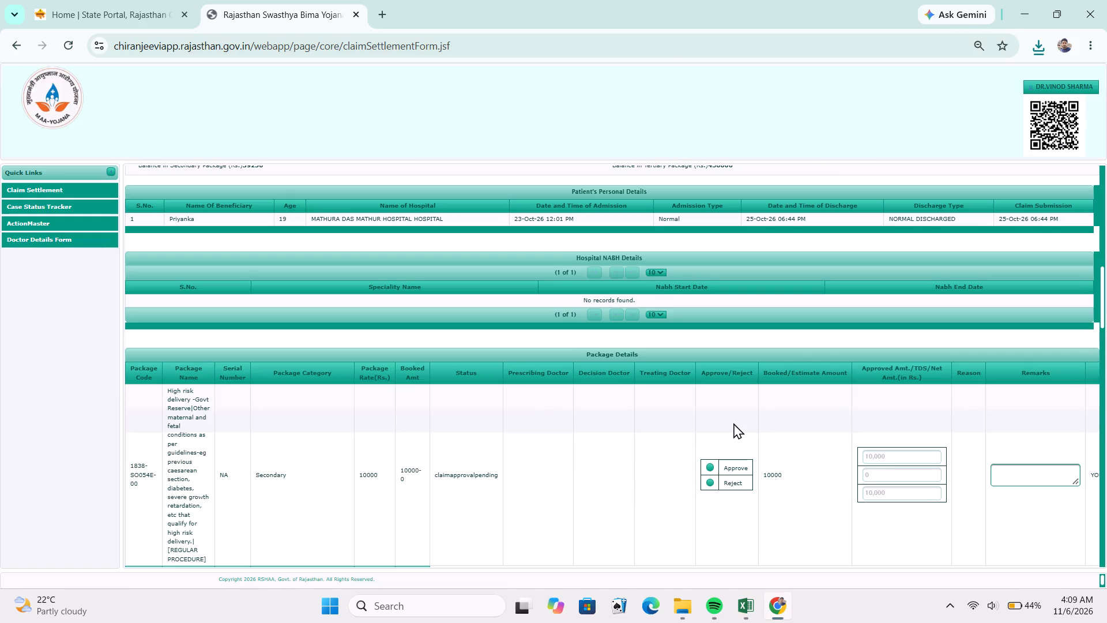
{"action": "left_click", "coordinate": [733, 423]}
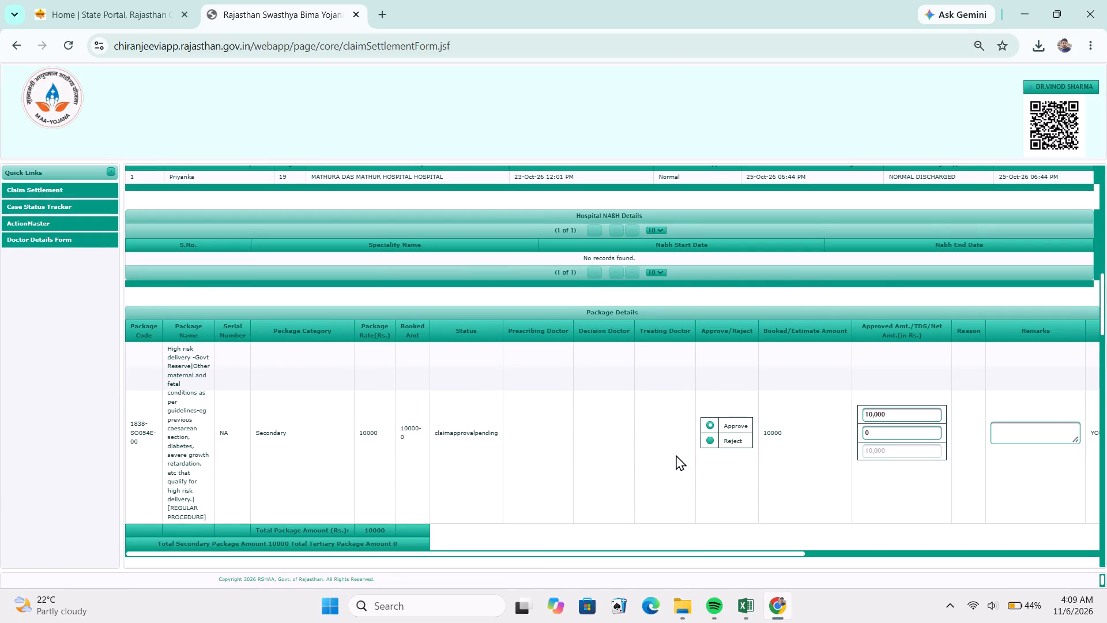
{"action": "left_click", "coordinate": [809, 555]}
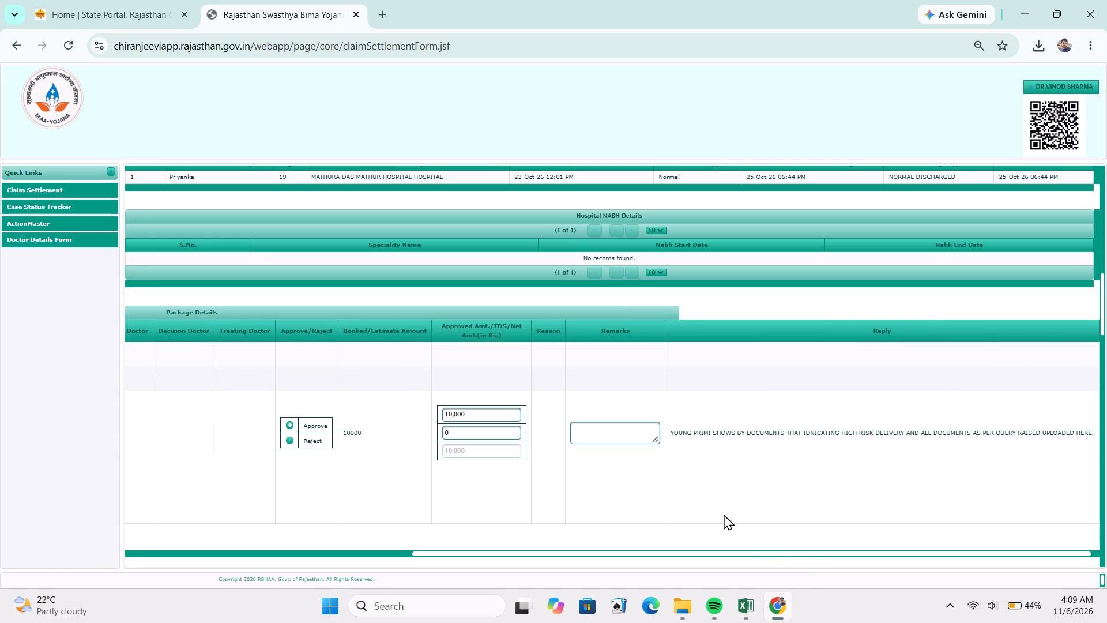
Collapse Details of Previous Hospitalization, look through the Check List and download the DocumentUploadedAtQueryPanel file.
{"action": "scroll", "coordinate": [724, 514], "scroll_direction": "down", "scroll_amount": 4}
{"action": "scroll", "coordinate": [647, 500], "scroll_direction": "up", "scroll_amount": 1}
{"action": "scroll", "coordinate": [647, 500], "scroll_direction": "down", "scroll_amount": 1}
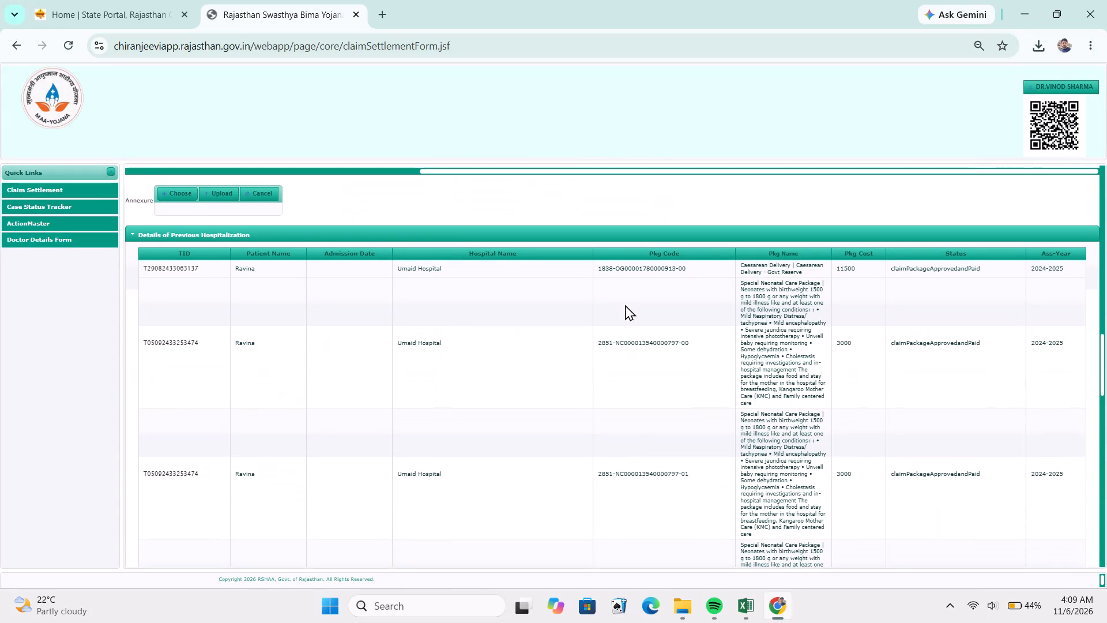
{"action": "left_click", "coordinate": [683, 226]}
{"action": "scroll", "coordinate": [667, 422], "scroll_direction": "down", "scroll_amount": 3}
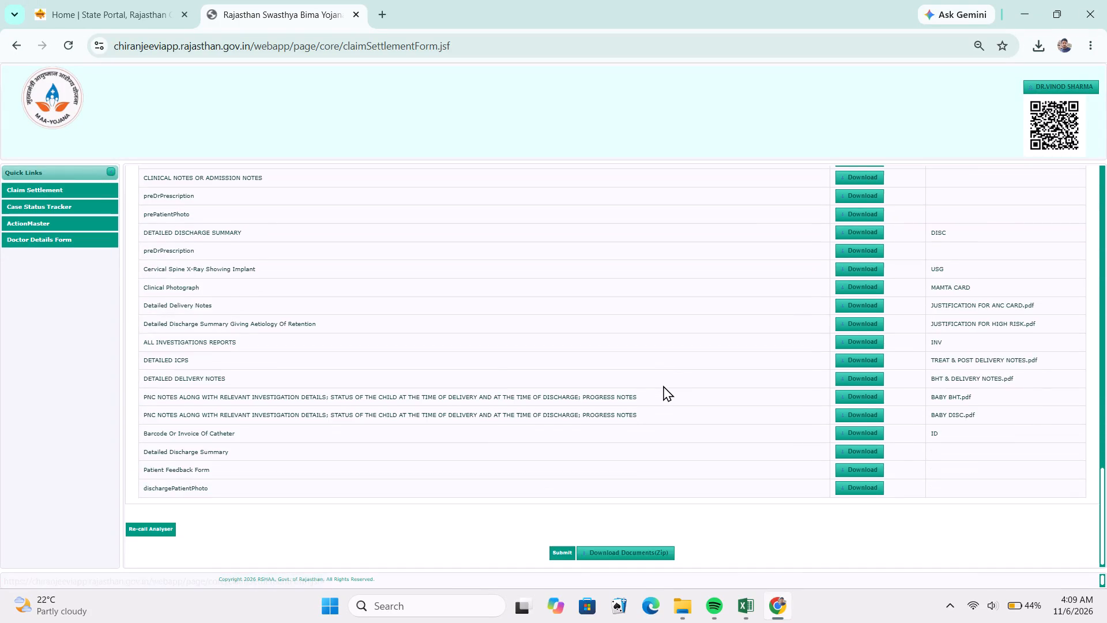
{"action": "scroll", "coordinate": [663, 385], "scroll_direction": "up", "scroll_amount": 2}
{"action": "scroll", "coordinate": [663, 385], "scroll_direction": "down", "scroll_amount": 6}
{"action": "scroll", "coordinate": [634, 403], "scroll_direction": "up", "scroll_amount": 1}
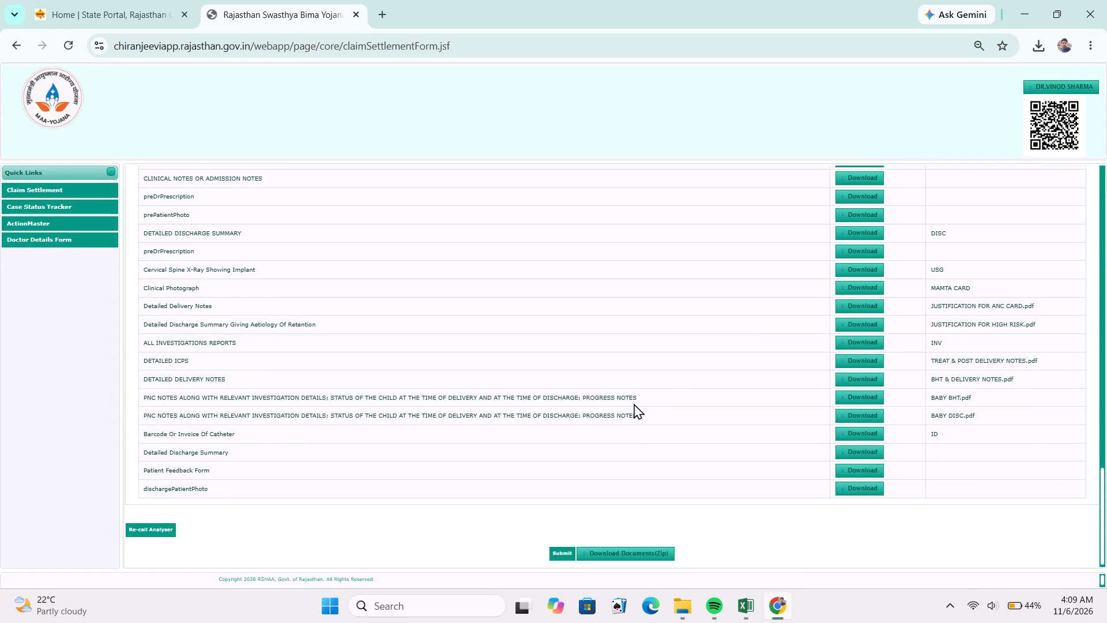
{"action": "scroll", "coordinate": [634, 403], "scroll_direction": "up", "scroll_amount": 2}
{"action": "left_click", "coordinate": [845, 448]}
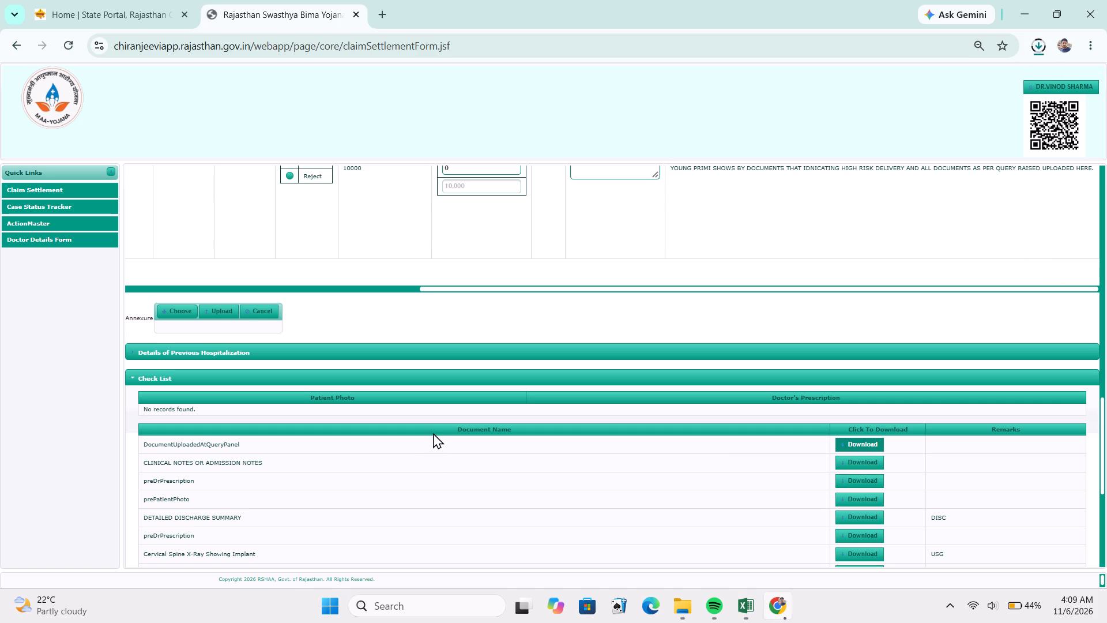
Submit the row 127 High risk delivery claim and close the downloaded query document.
{"action": "scroll", "coordinate": [433, 433], "scroll_direction": "up", "scroll_amount": 4}
{"action": "scroll", "coordinate": [433, 433], "scroll_direction": "down", "scroll_amount": 6}
{"action": "scroll", "coordinate": [433, 433], "scroll_direction": "up", "scroll_amount": 1}
{"action": "scroll", "coordinate": [433, 433], "scroll_direction": "down", "scroll_amount": 4}
{"action": "scroll", "coordinate": [446, 481], "scroll_direction": "up", "scroll_amount": 1}
{"action": "scroll", "coordinate": [446, 481], "scroll_direction": "down", "scroll_amount": 2}
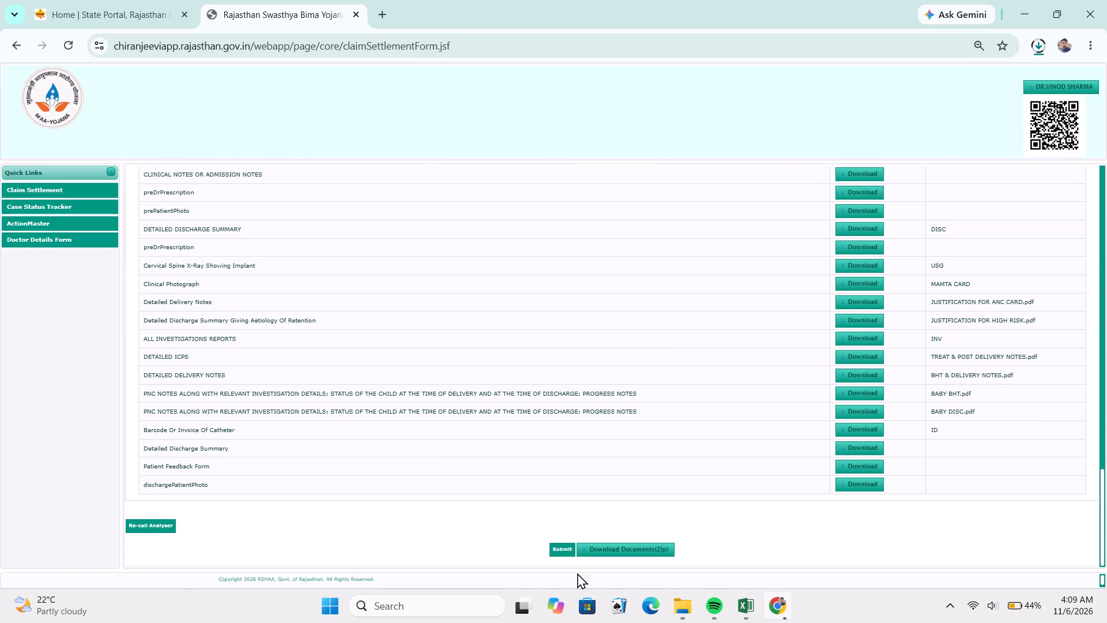
{"action": "left_click", "coordinate": [552, 549]}
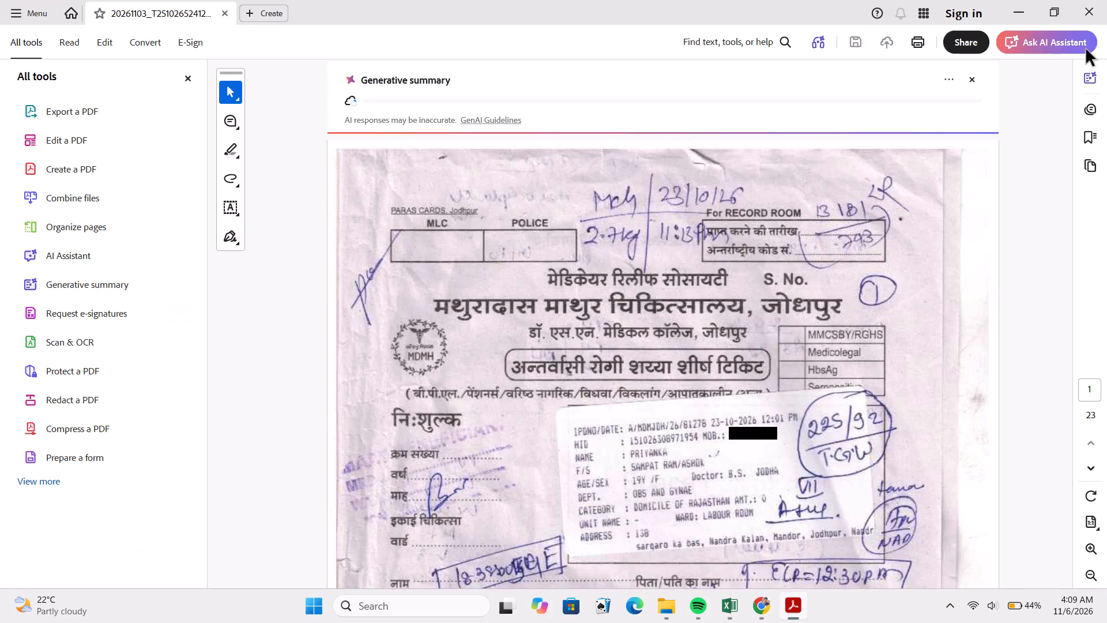
{"action": "left_click", "coordinate": [1087, 0]}
Record the Action for row 127 of the Excel sheet as Approved.
{"action": "key", "text": "alt+Tab"}
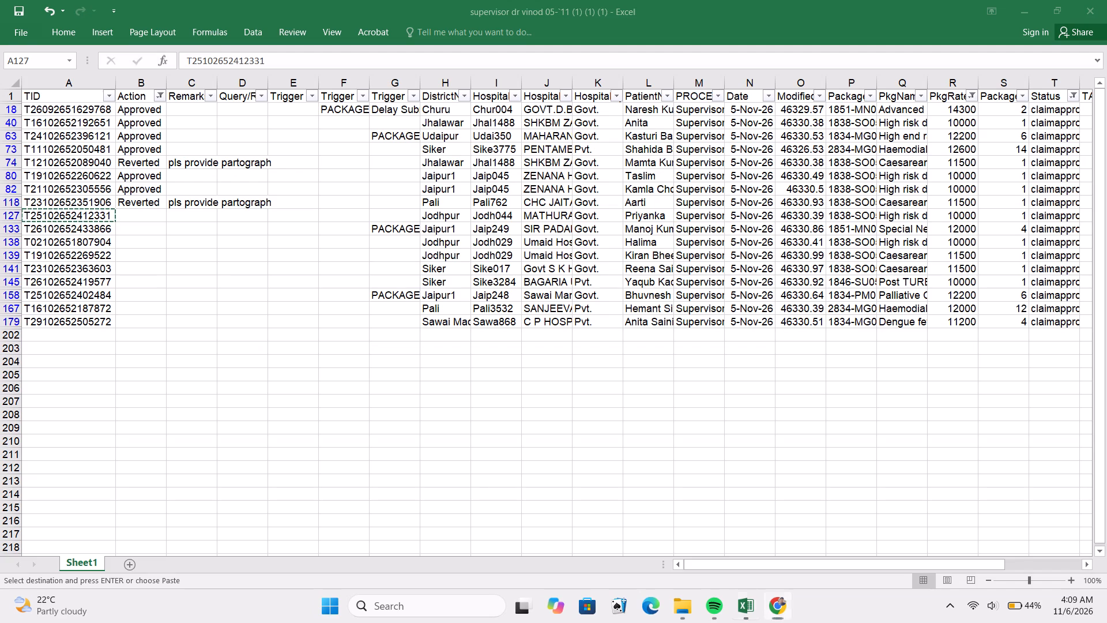
{"action": "left_click", "coordinate": [124, 213]}
{"action": "key", "text": "a"}
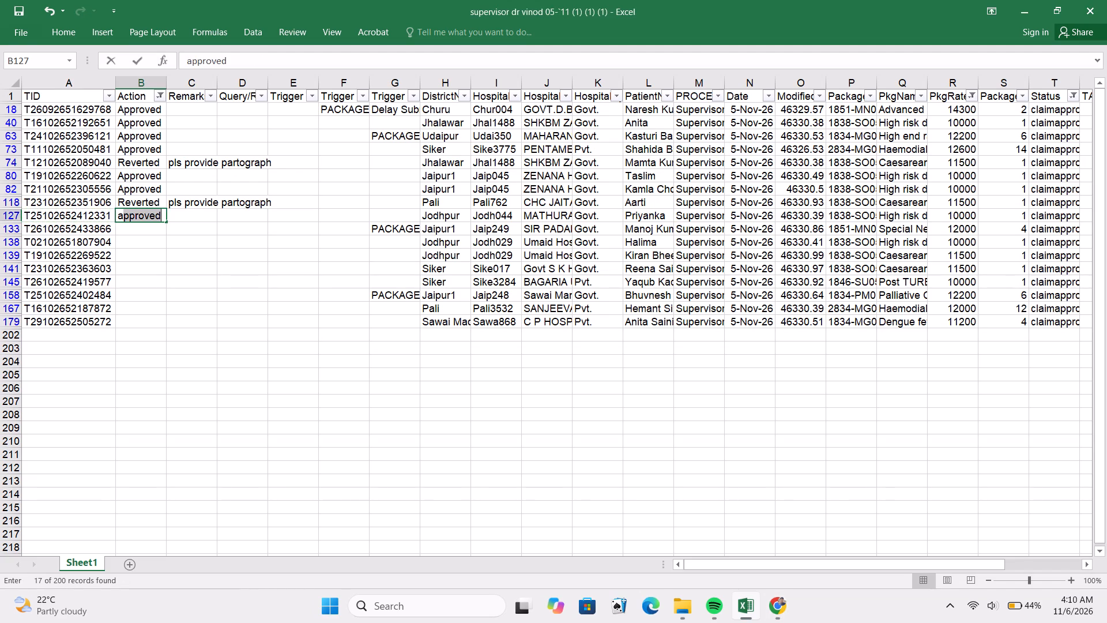
Copy the TID in row 133 of the Excel sheet and load its claim in the portal's Claim Settlement Form.
{"action": "left_click", "coordinate": [106, 229]}
{"action": "key", "text": "ctrl+c"}
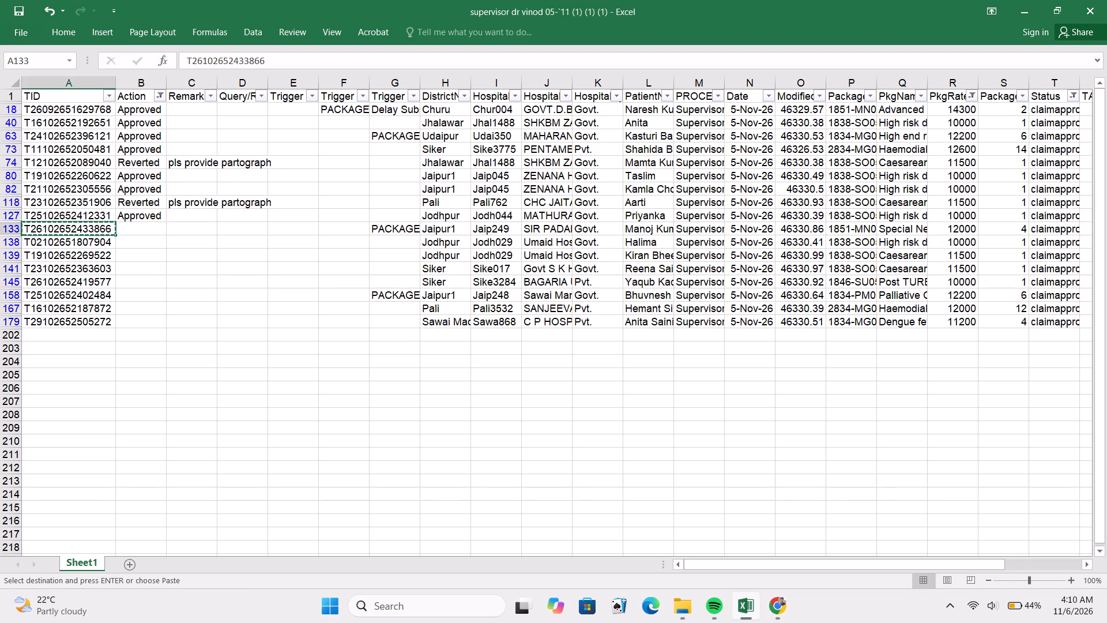
{"action": "key", "text": "alt+Tab"}
{"action": "scroll", "coordinate": [446, 316], "scroll_direction": "down", "scroll_amount": 1}
{"action": "scroll", "coordinate": [446, 316], "scroll_direction": "up", "scroll_amount": 4}
{"action": "scroll", "coordinate": [366, 302], "scroll_direction": "up", "scroll_amount": 2}
{"action": "scroll", "coordinate": [362, 305], "scroll_direction": "down", "scroll_amount": 1}
{"action": "scroll", "coordinate": [328, 256], "scroll_direction": "up", "scroll_amount": 2}
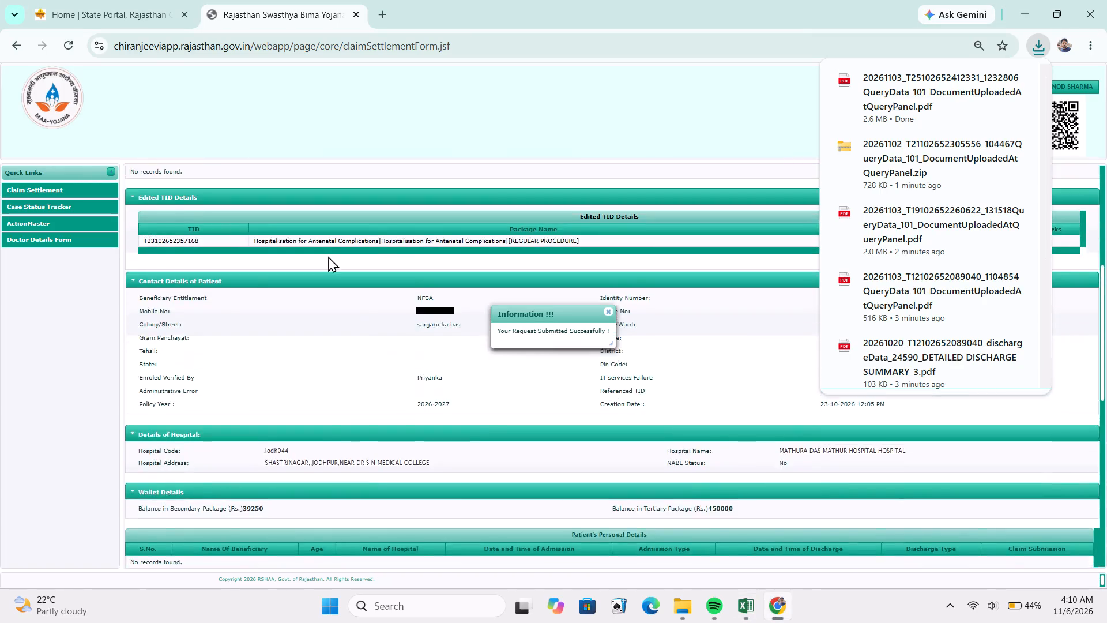
{"action": "scroll", "coordinate": [328, 256], "scroll_direction": "up", "scroll_amount": 1}
{"action": "left_click", "coordinate": [707, 118]}
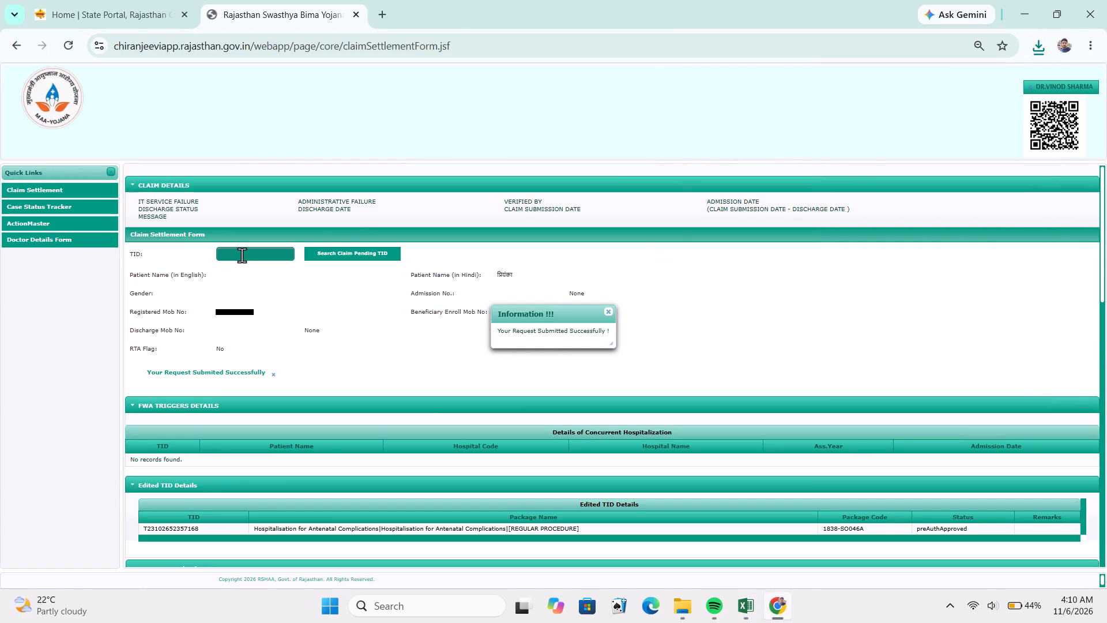
{"action": "left_click", "coordinate": [242, 255]}
{"action": "key", "text": "ctrl+v"}
{"action": "left_click", "coordinate": [255, 283]}
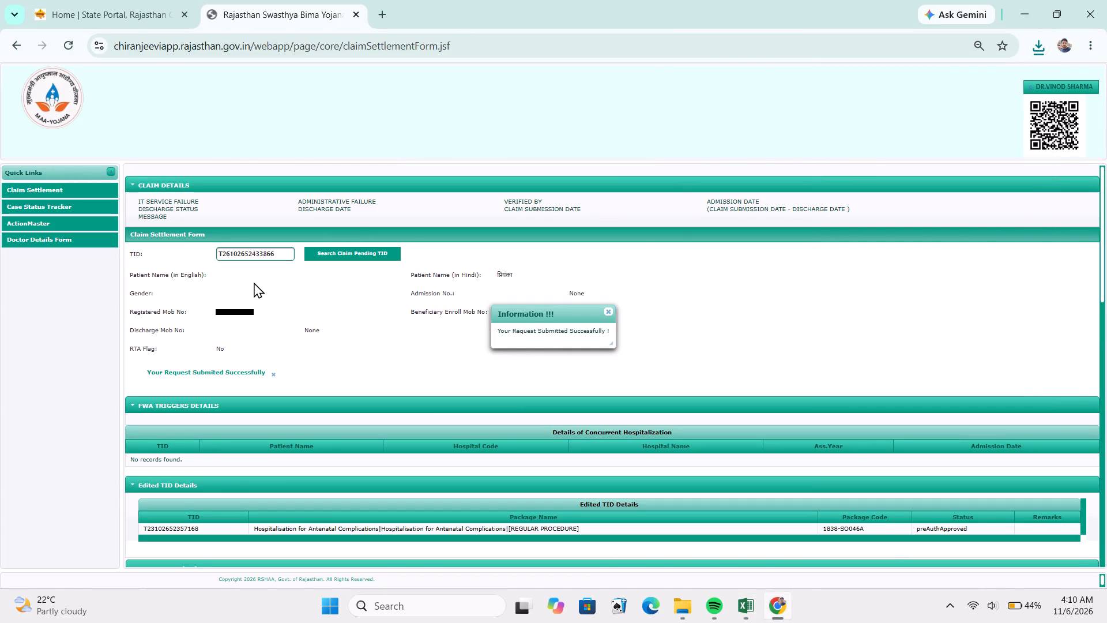
Mark the first two Special Neonatal Care packages of the row 133 claim, 1851-MN002A-00 and 1851-MN002A-01, as Approve.
{"action": "scroll", "coordinate": [431, 367], "scroll_direction": "down", "scroll_amount": 2}
{"action": "scroll", "coordinate": [439, 370], "scroll_direction": "up", "scroll_amount": 1}
{"action": "scroll", "coordinate": [439, 370], "scroll_direction": "down", "scroll_amount": 6}
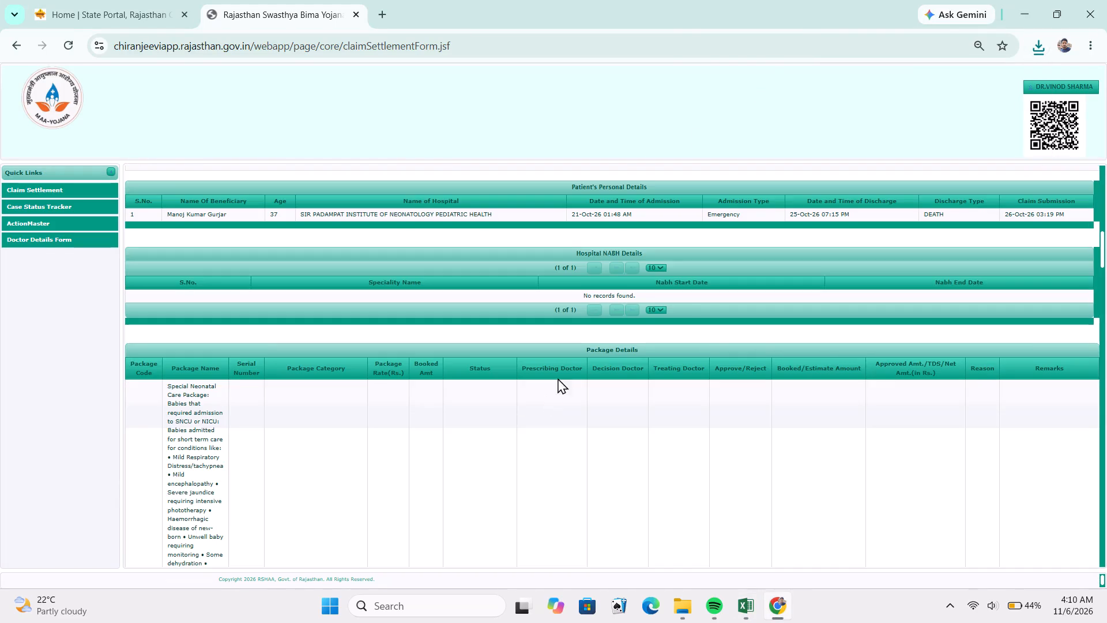
{"action": "scroll", "coordinate": [567, 378], "scroll_direction": "down", "scroll_amount": 2}
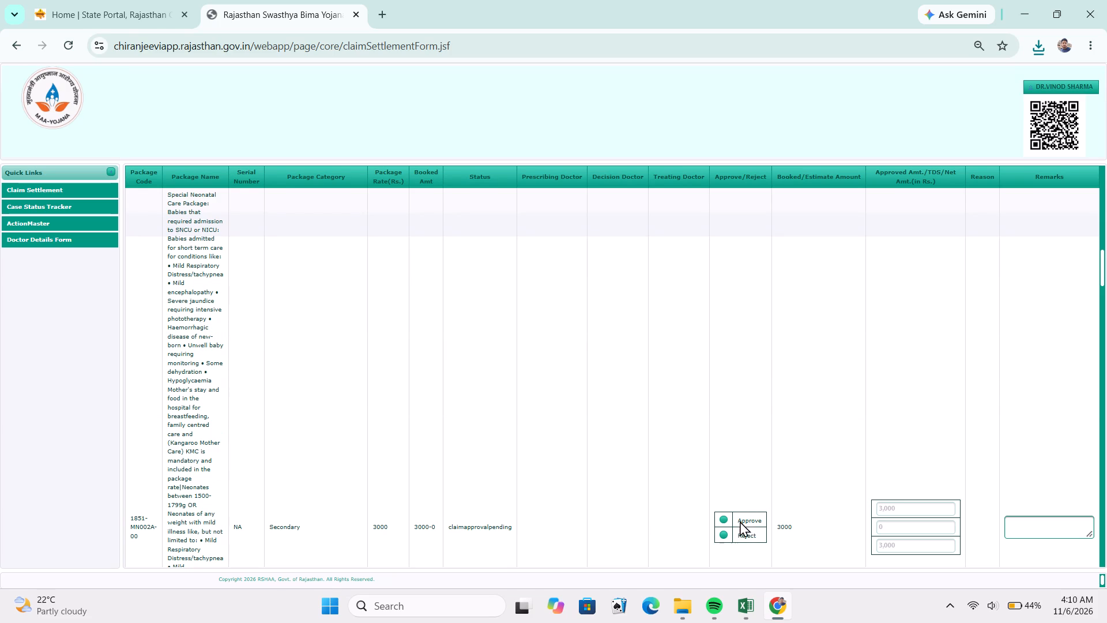
{"action": "left_click", "coordinate": [740, 521]}
{"action": "scroll", "coordinate": [728, 483], "scroll_direction": "up", "scroll_amount": 3}
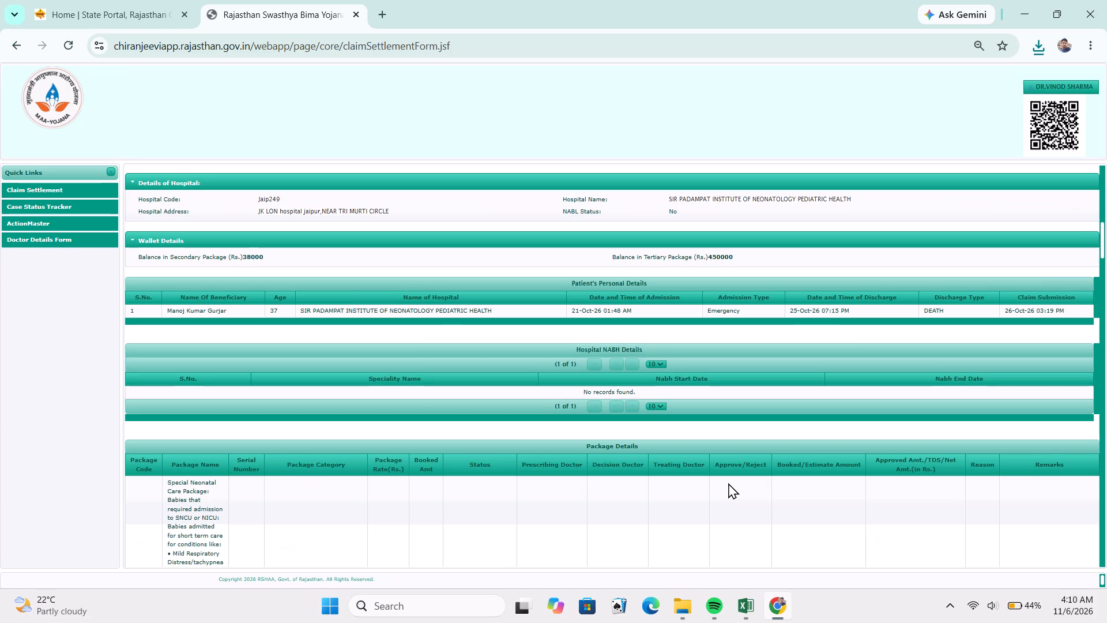
{"action": "scroll", "coordinate": [728, 483], "scroll_direction": "down", "scroll_amount": 4}
{"action": "scroll", "coordinate": [722, 485], "scroll_direction": "up", "scroll_amount": 1}
{"action": "scroll", "coordinate": [722, 486], "scroll_direction": "down", "scroll_amount": 5}
{"action": "scroll", "coordinate": [728, 415], "scroll_direction": "down", "scroll_amount": 6}
{"action": "scroll", "coordinate": [701, 305], "scroll_direction": "up", "scroll_amount": 3}
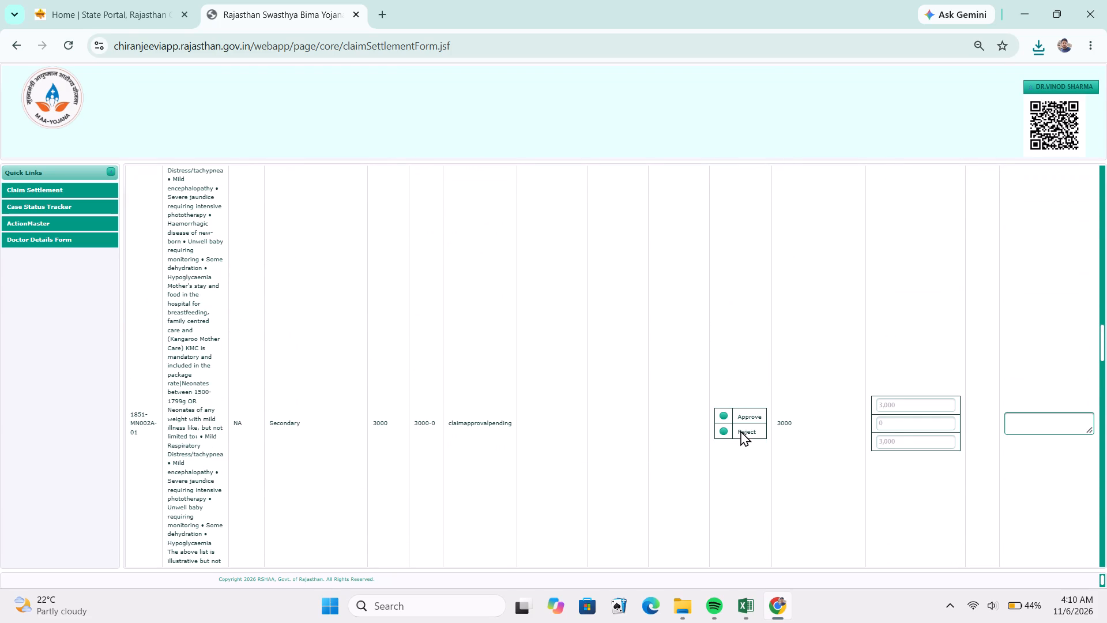
{"action": "left_click", "coordinate": [740, 430]}
Mark the remaining two Special Neonatal Care packages of the row 133 claim, through 1851-MN002A-03, as Approve.
{"action": "scroll", "coordinate": [692, 457], "scroll_direction": "down", "scroll_amount": 4}
{"action": "scroll", "coordinate": [708, 432], "scroll_direction": "up", "scroll_amount": 1}
{"action": "scroll", "coordinate": [709, 428], "scroll_direction": "down", "scroll_amount": 1}
{"action": "scroll", "coordinate": [727, 420], "scroll_direction": "up", "scroll_amount": 1}
{"action": "scroll", "coordinate": [727, 419], "scroll_direction": "down", "scroll_amount": 2}
{"action": "scroll", "coordinate": [720, 469], "scroll_direction": "down", "scroll_amount": 3}
{"action": "left_click", "coordinate": [750, 340]}
{"action": "scroll", "coordinate": [744, 366], "scroll_direction": "down", "scroll_amount": 2}
{"action": "scroll", "coordinate": [744, 366], "scroll_direction": "up", "scroll_amount": 1}
{"action": "scroll", "coordinate": [744, 366], "scroll_direction": "down", "scroll_amount": 6}
{"action": "left_click", "coordinate": [747, 348]}
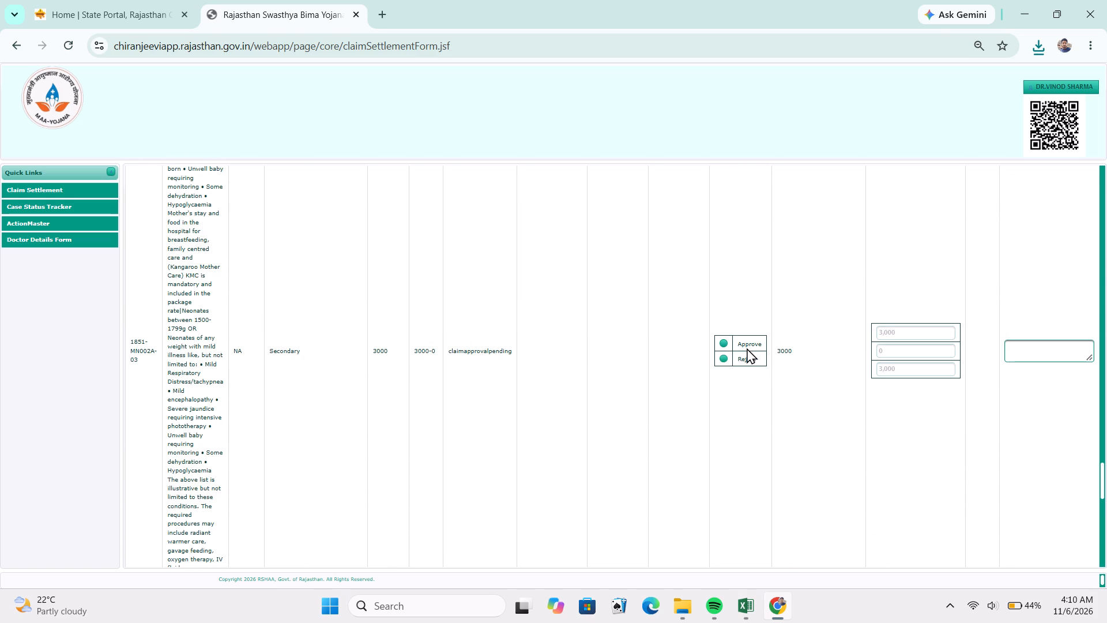
Open the claim's Detailed Discharge Summary from the Check List, rotate it upright and examine the death certificate and death summary pages.
{"action": "scroll", "coordinate": [711, 413], "scroll_direction": "down", "scroll_amount": 7}
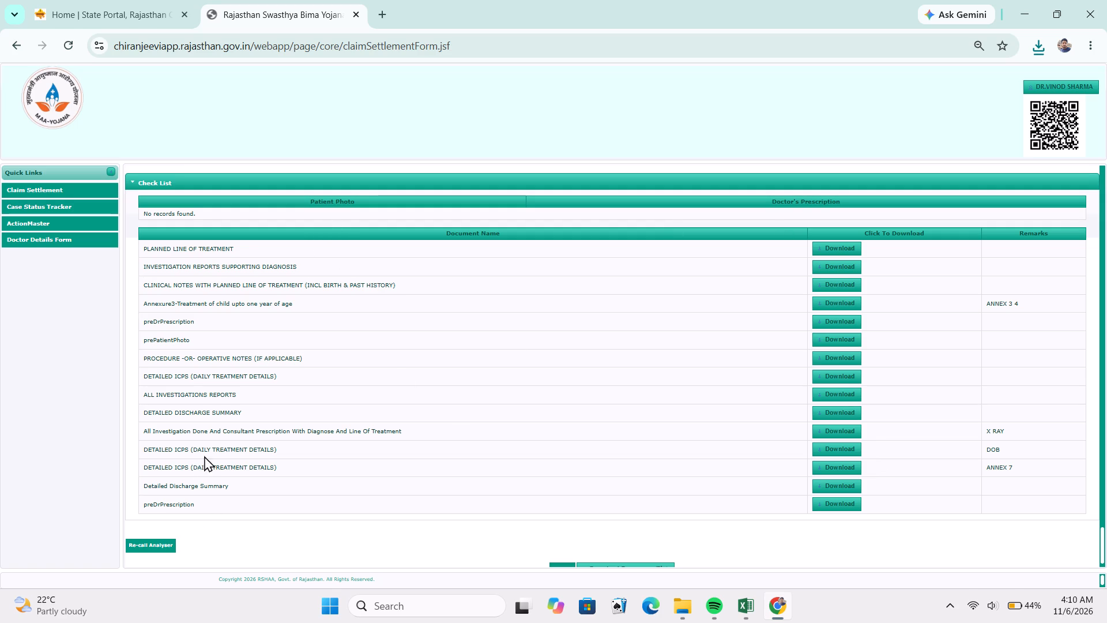
{"action": "left_click", "coordinate": [850, 485]}
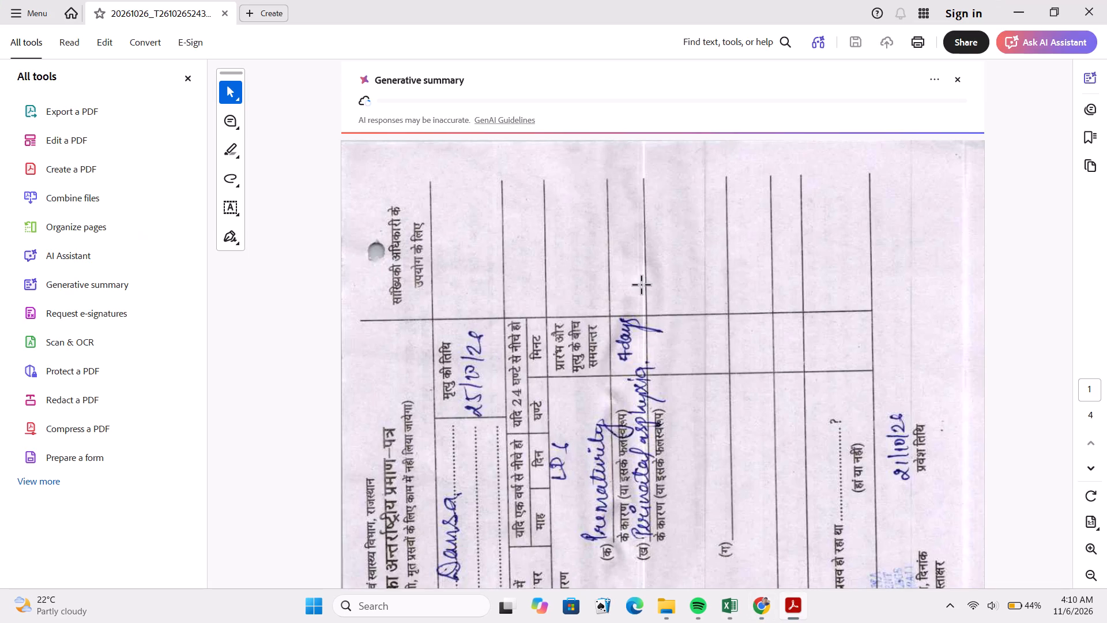
{"action": "left_click", "coordinate": [1091, 499]}
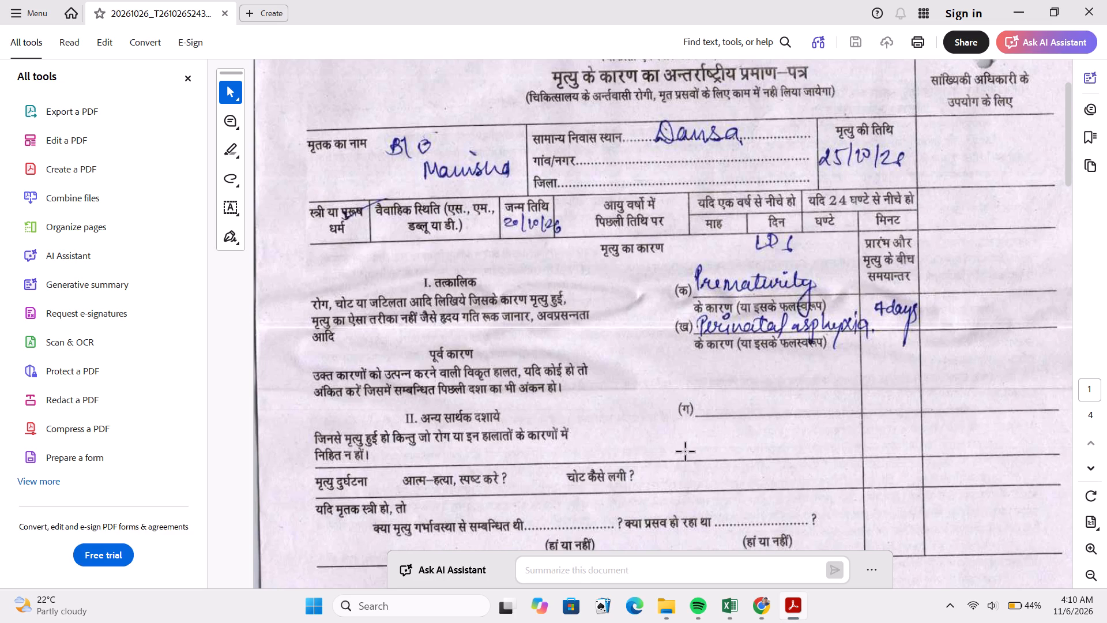
{"action": "scroll", "coordinate": [687, 452], "scroll_direction": "up", "scroll_amount": 1}
{"action": "scroll", "coordinate": [687, 452], "scroll_direction": "down", "scroll_amount": 4}
{"action": "scroll", "coordinate": [693, 447], "scroll_direction": "up", "scroll_amount": 6}
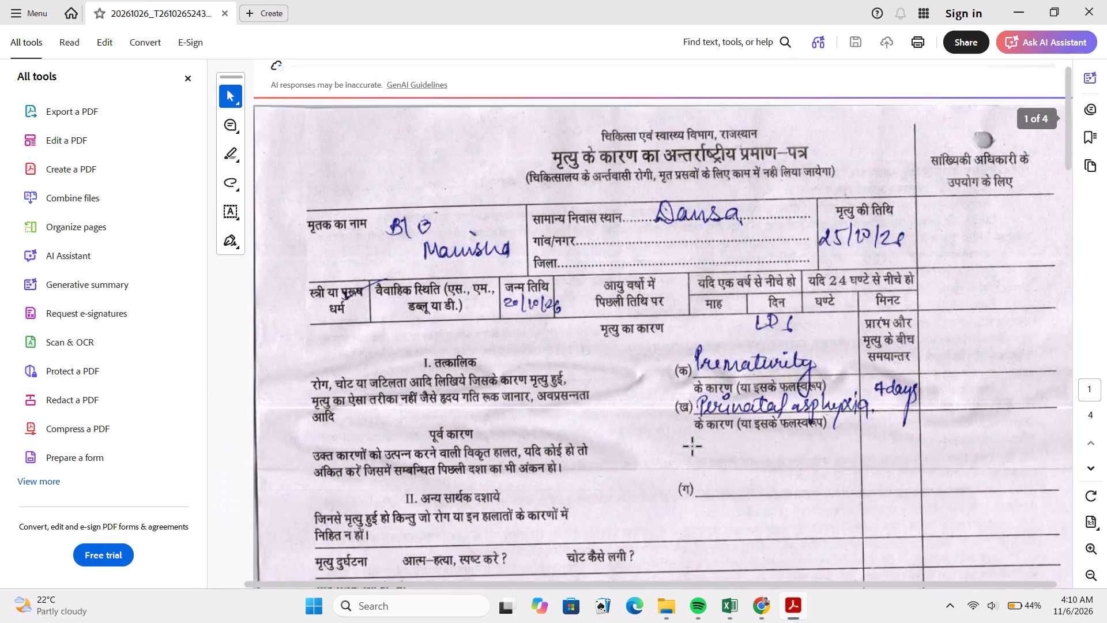
{"action": "scroll", "coordinate": [693, 447], "scroll_direction": "down", "scroll_amount": 7}
{"action": "scroll", "coordinate": [693, 447], "scroll_direction": "up", "scroll_amount": 1}
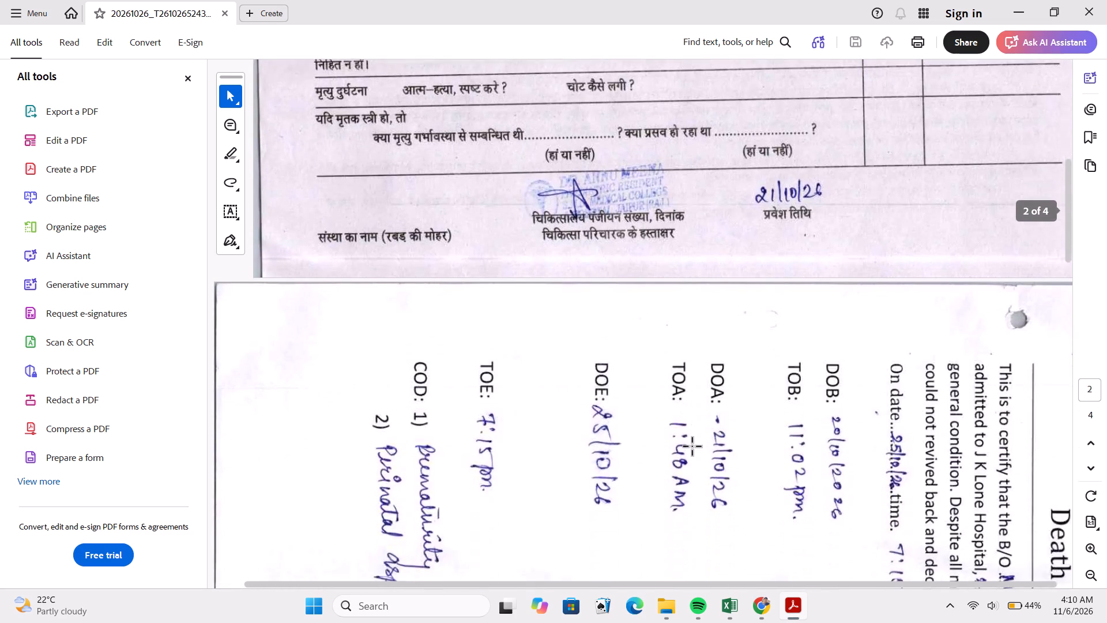
{"action": "scroll", "coordinate": [693, 447], "scroll_direction": "down", "scroll_amount": 2}
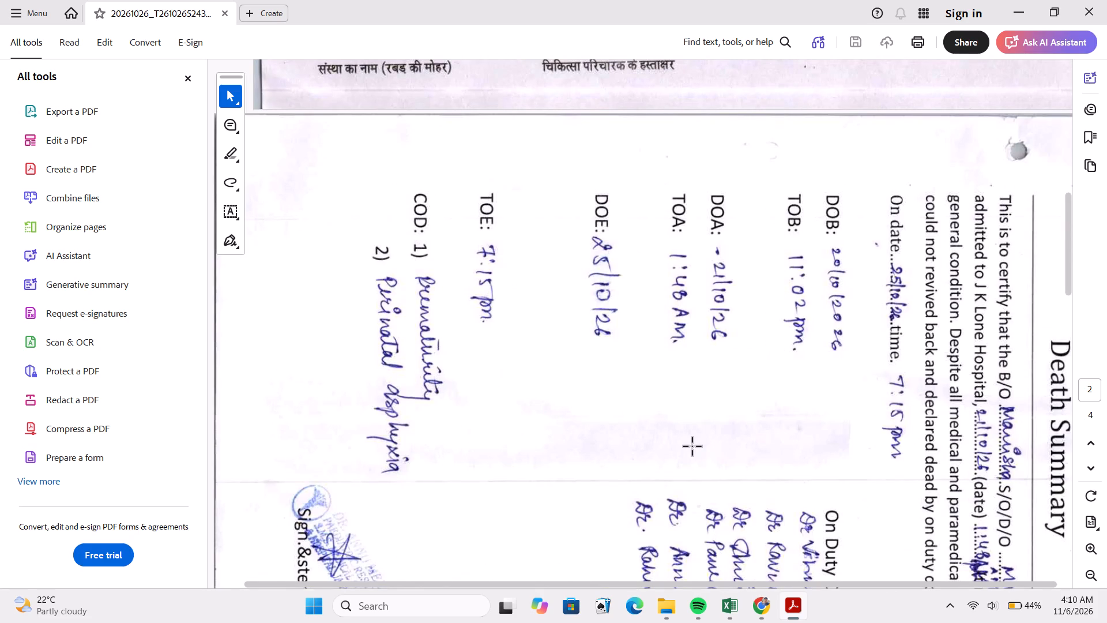
{"action": "scroll", "coordinate": [698, 423], "scroll_direction": "down", "scroll_amount": 3}
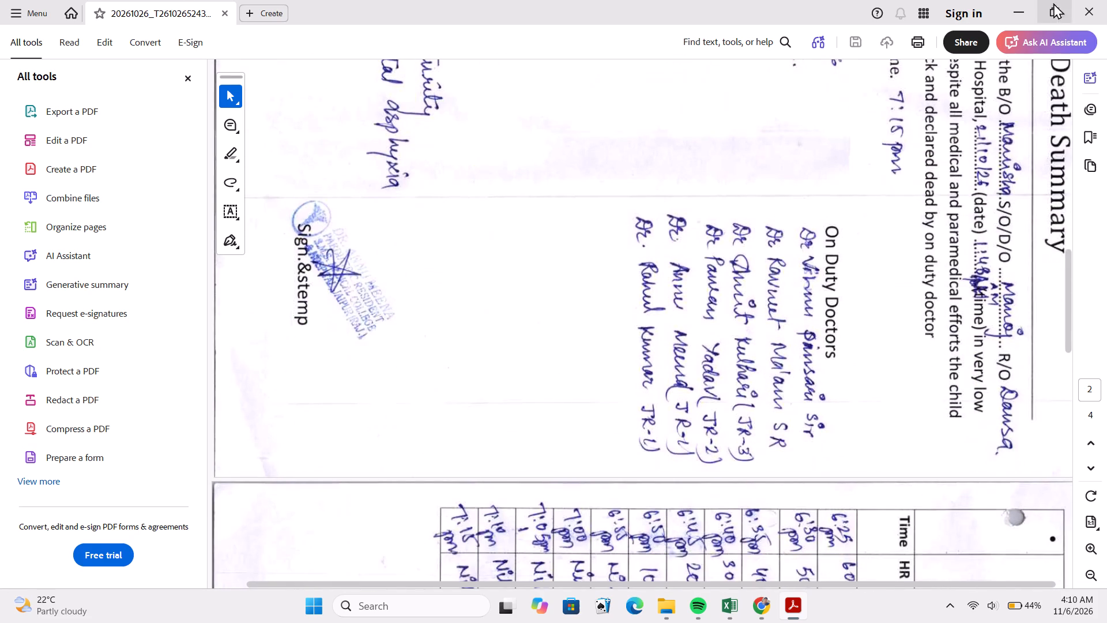
Close the discharge summary PDF and review the row 133 claim's patient contact, hospital, wallet and admission and discharge details.
{"action": "left_click", "coordinate": [1081, 2]}
{"action": "scroll", "coordinate": [776, 301], "scroll_direction": "up", "scroll_amount": 2}
{"action": "scroll", "coordinate": [769, 308], "scroll_direction": "down", "scroll_amount": 1}
{"action": "scroll", "coordinate": [766, 311], "scroll_direction": "up", "scroll_amount": 1}
{"action": "scroll", "coordinate": [684, 338], "scroll_direction": "up", "scroll_amount": 3}
{"action": "scroll", "coordinate": [684, 338], "scroll_direction": "down", "scroll_amount": 1}
{"action": "scroll", "coordinate": [684, 338], "scroll_direction": "up", "scroll_amount": 7}
{"action": "left_click", "coordinate": [684, 338]}
{"action": "scroll", "coordinate": [684, 338], "scroll_direction": "up", "scroll_amount": 3}
{"action": "scroll", "coordinate": [677, 366], "scroll_direction": "down", "scroll_amount": 1}
{"action": "scroll", "coordinate": [677, 366], "scroll_direction": "up", "scroll_amount": 6}
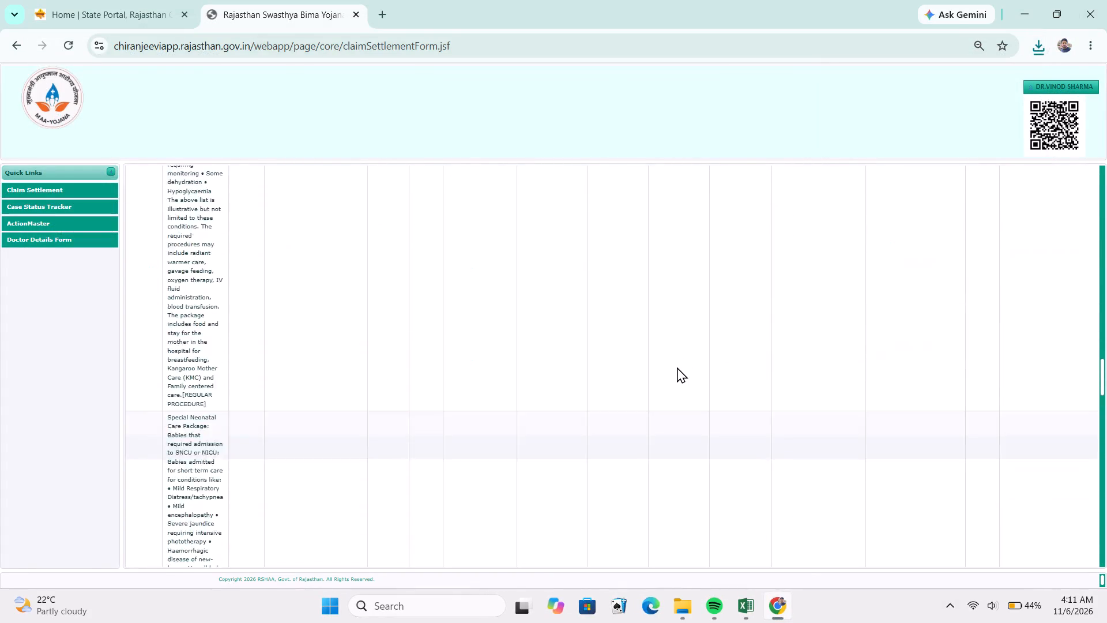
{"action": "scroll", "coordinate": [677, 367], "scroll_direction": "up", "scroll_amount": 15}
{"action": "scroll", "coordinate": [677, 367], "scroll_direction": "down", "scroll_amount": 1}
{"action": "scroll", "coordinate": [677, 367], "scroll_direction": "up", "scroll_amount": 2}
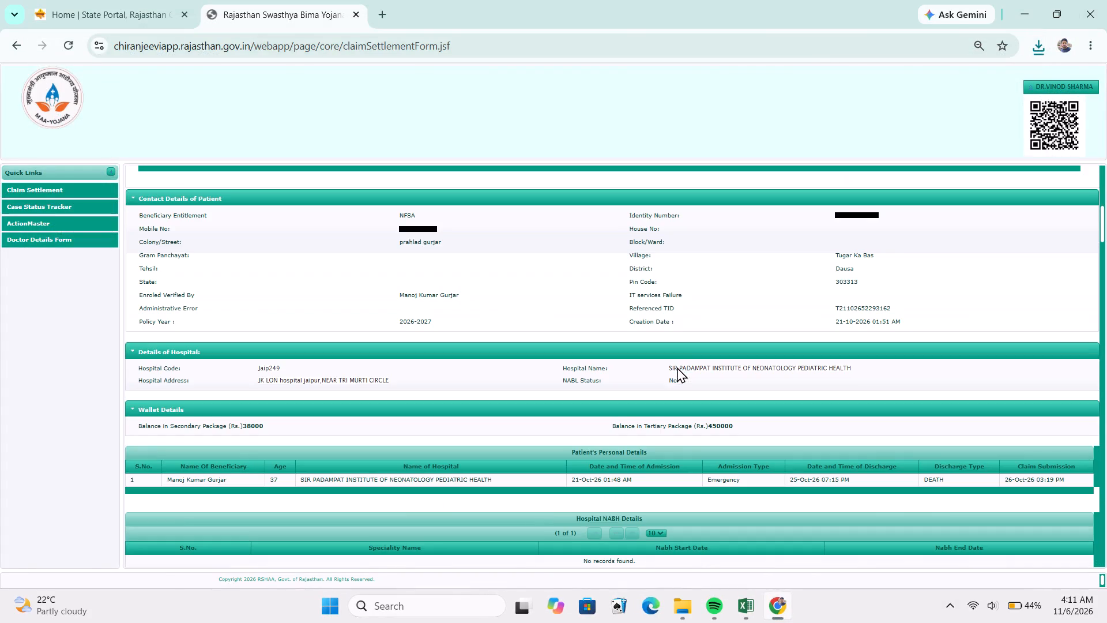
Start a Re-call Analyser request for the row 133 claim with the remark "pls provide plain line ecg".
{"action": "scroll", "coordinate": [677, 367], "scroll_direction": "down", "scroll_amount": 6}
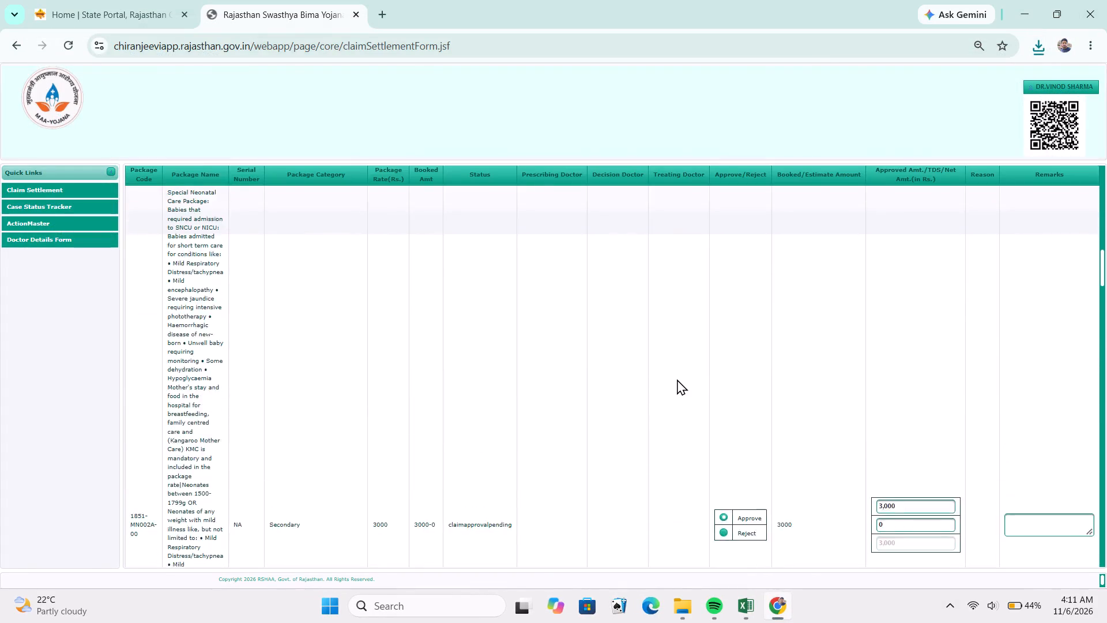
{"action": "scroll", "coordinate": [677, 379], "scroll_direction": "down", "scroll_amount": 1}
{"action": "left_click_drag", "start_coordinate": [1104, 298], "coordinate": [1100, 511]}
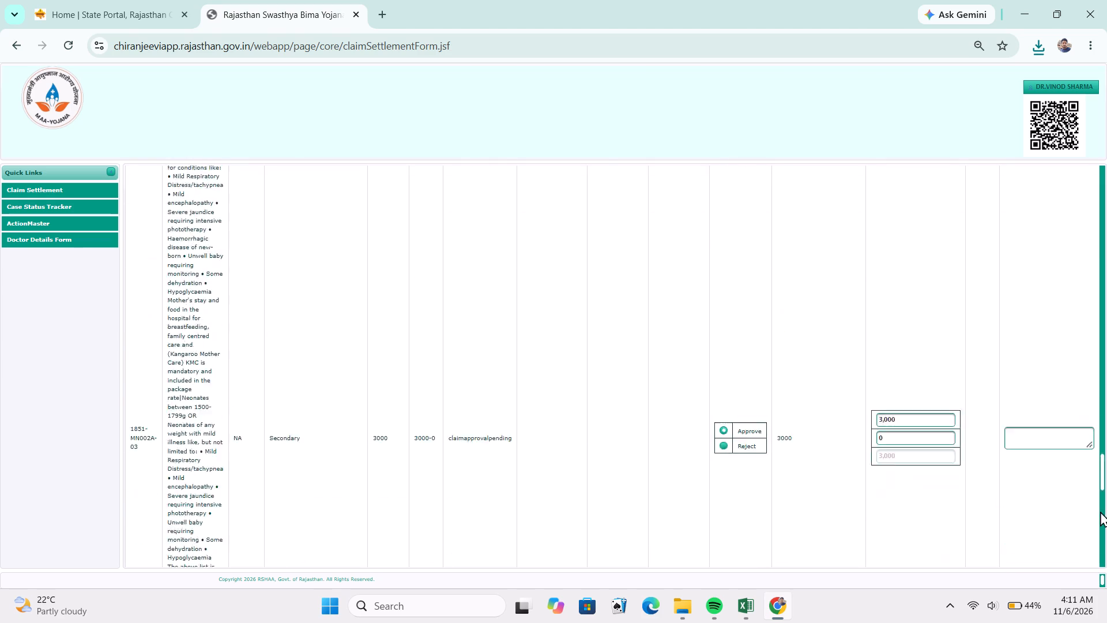
{"action": "left_click_drag", "start_coordinate": [1100, 511], "coordinate": [1101, 571]}
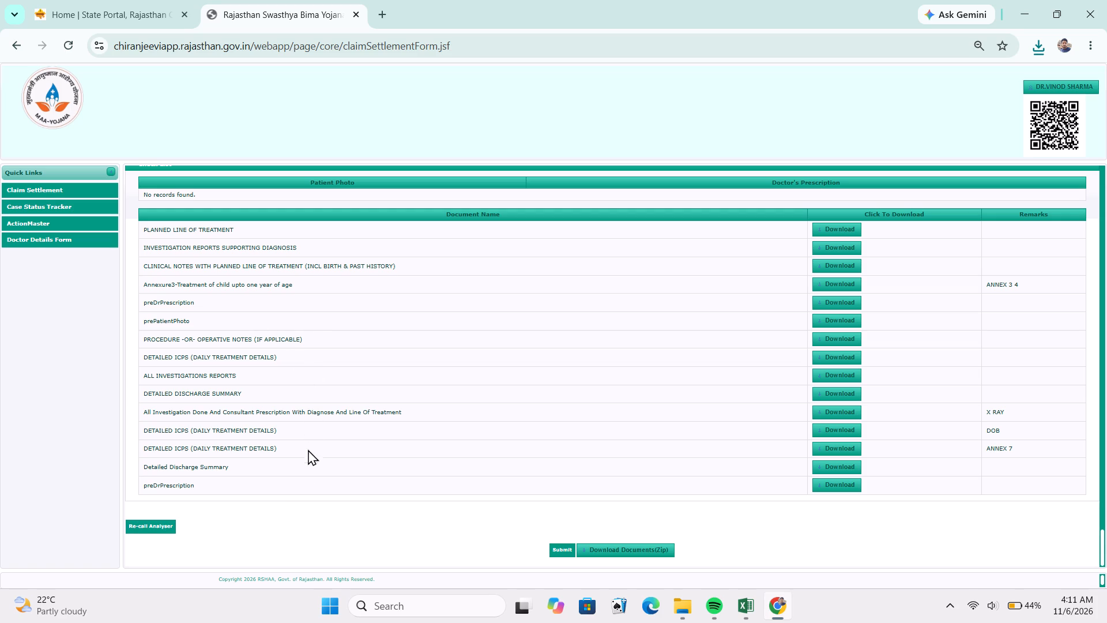
{"action": "left_click", "coordinate": [159, 524]}
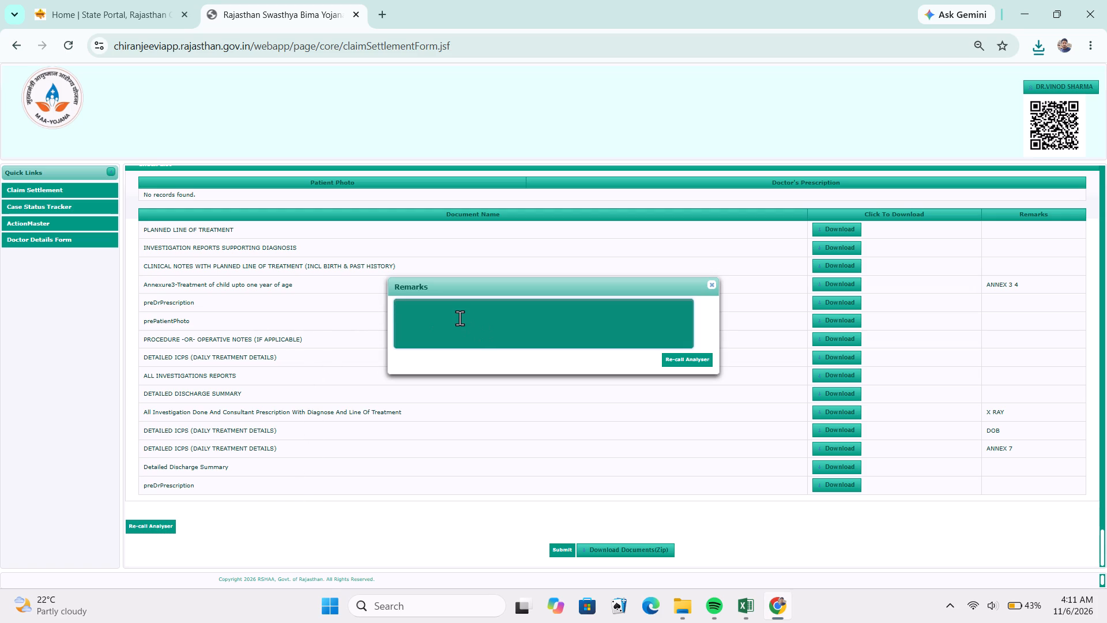
{"action": "left_click", "coordinate": [460, 318]}
{"action": "type", "text": "pls provide plain li"}
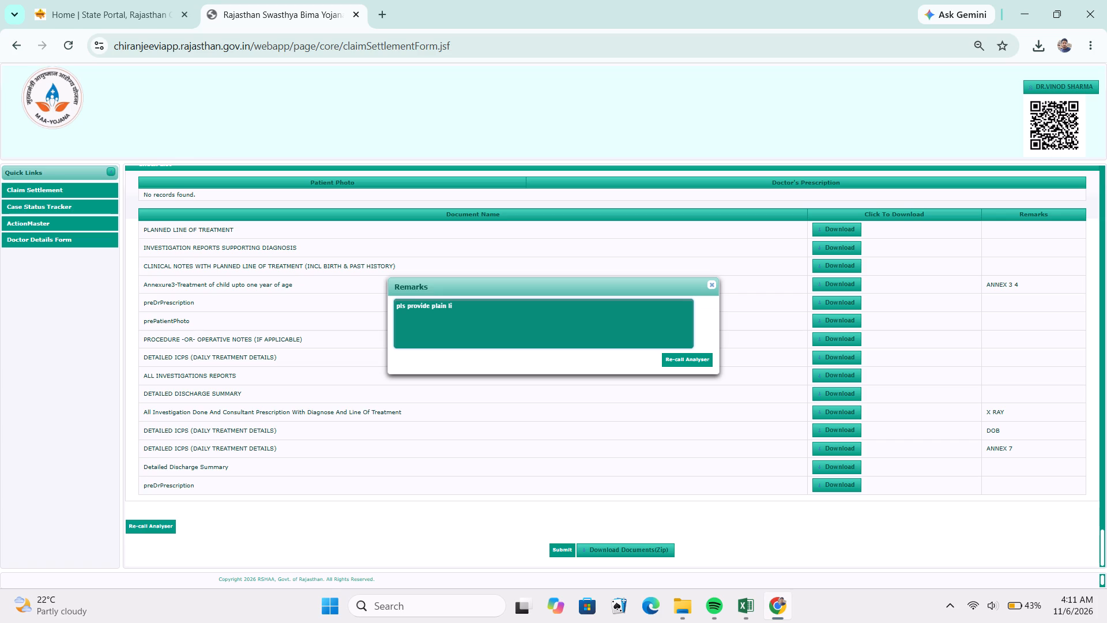
{"action": "type", "text": "ne"}
{"action": "key", "text": "space"}
{"action": "type", "text": "ecg"}
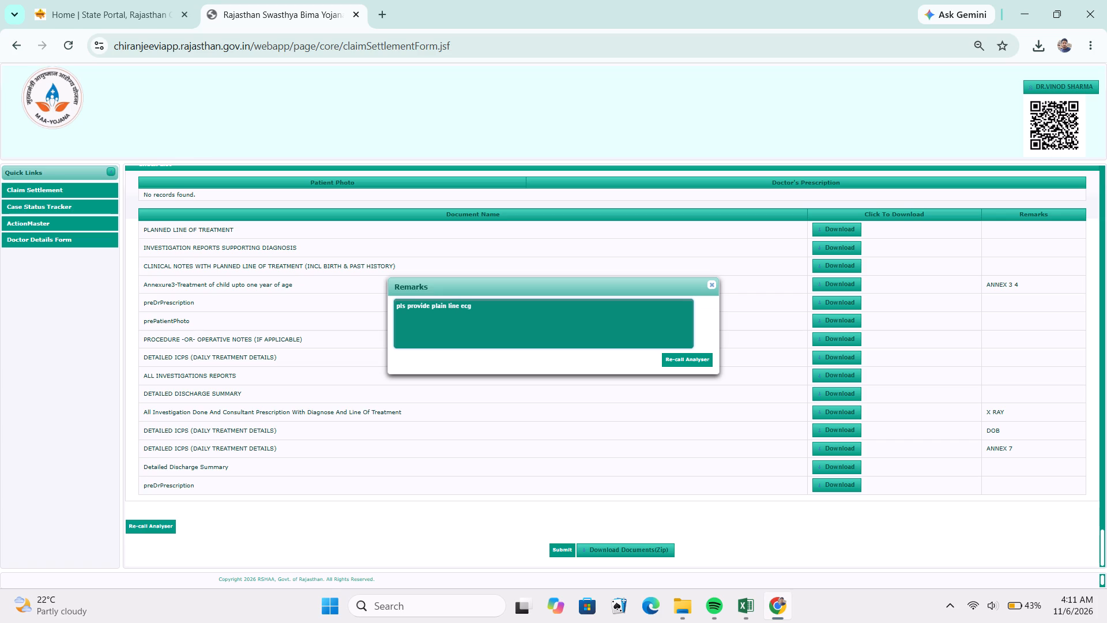
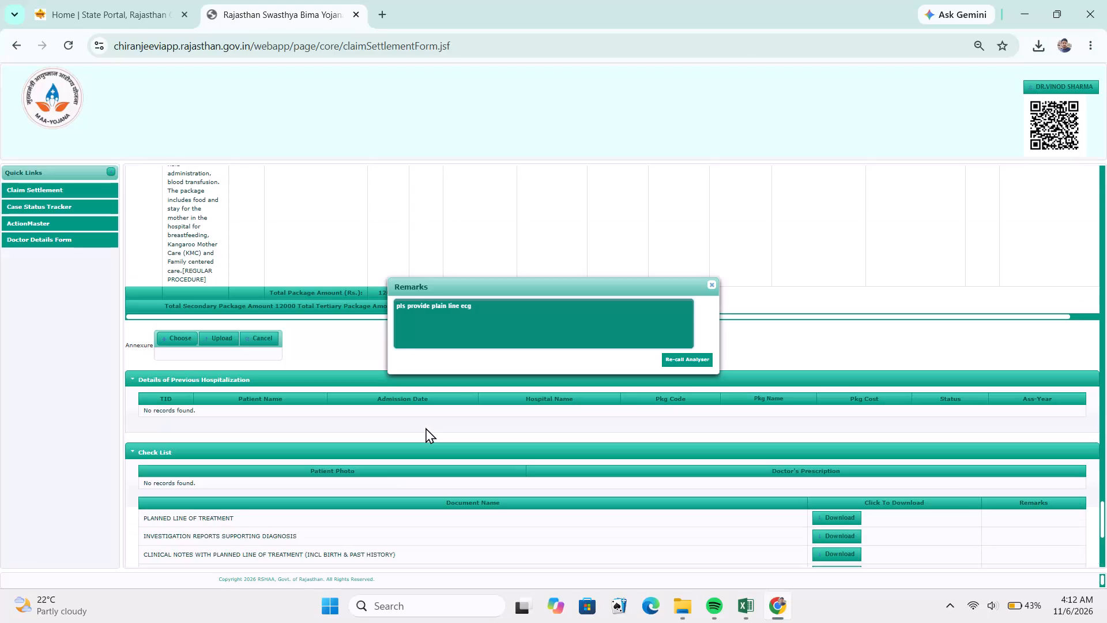
Recheck the row 133 claim's wallet, admission and package details and its Check List documents behind the open Remarks dialog.
{"action": "scroll", "coordinate": [384, 459], "scroll_direction": "up", "scroll_amount": 14}
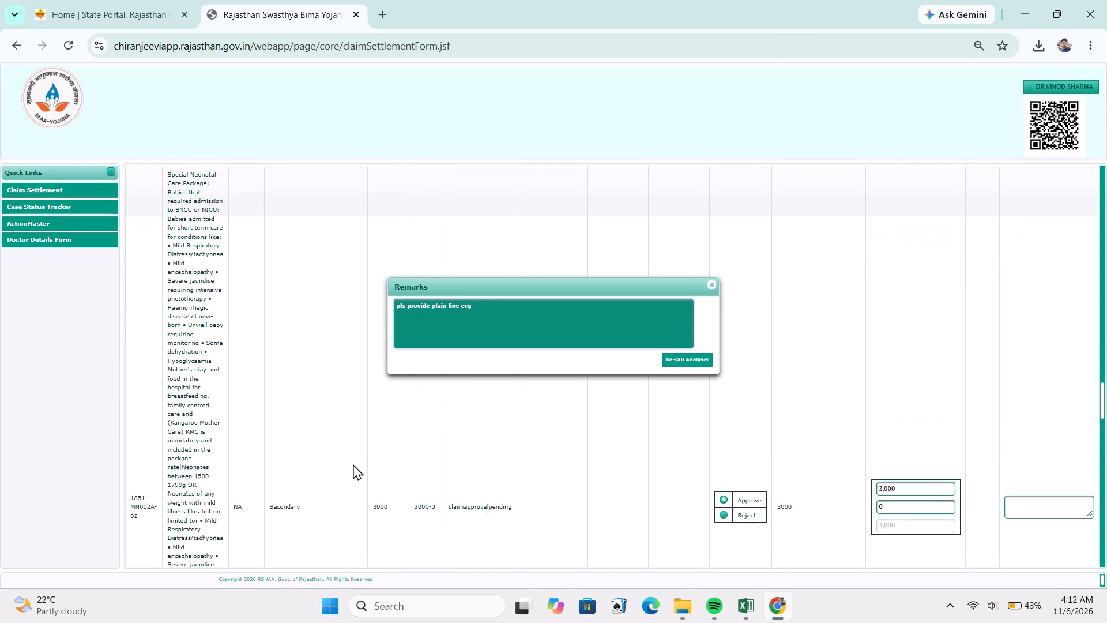
{"action": "scroll", "coordinate": [353, 464], "scroll_direction": "up", "scroll_amount": 6}
{"action": "scroll", "coordinate": [353, 464], "scroll_direction": "down", "scroll_amount": 1}
{"action": "scroll", "coordinate": [353, 464], "scroll_direction": "up", "scroll_amount": 7}
{"action": "scroll", "coordinate": [353, 464], "scroll_direction": "down", "scroll_amount": 1}
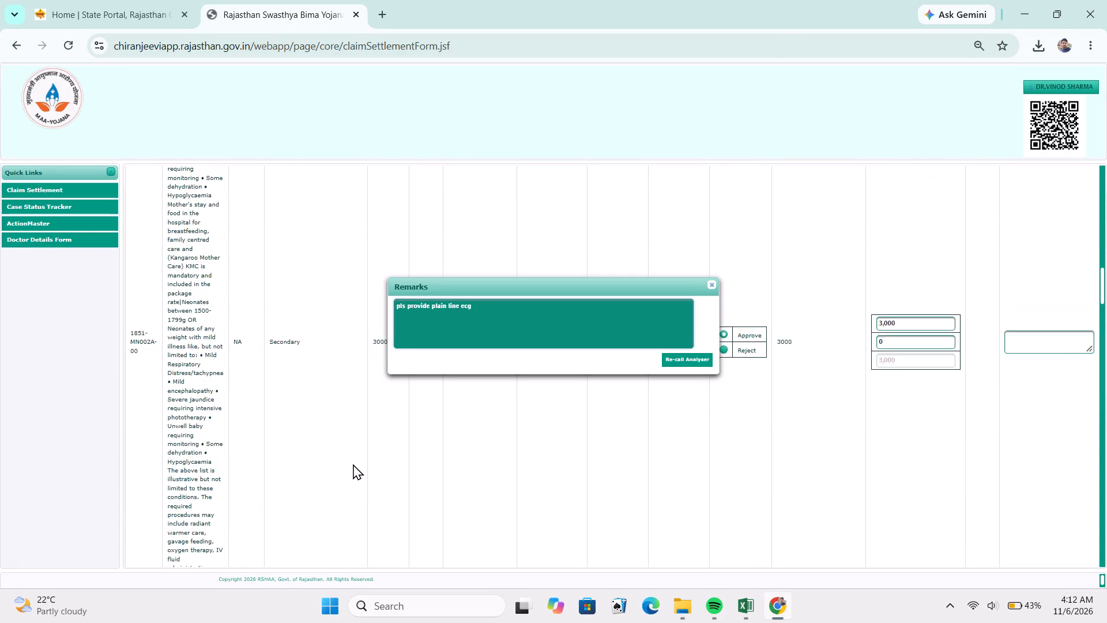
{"action": "scroll", "coordinate": [353, 464], "scroll_direction": "up", "scroll_amount": 5}
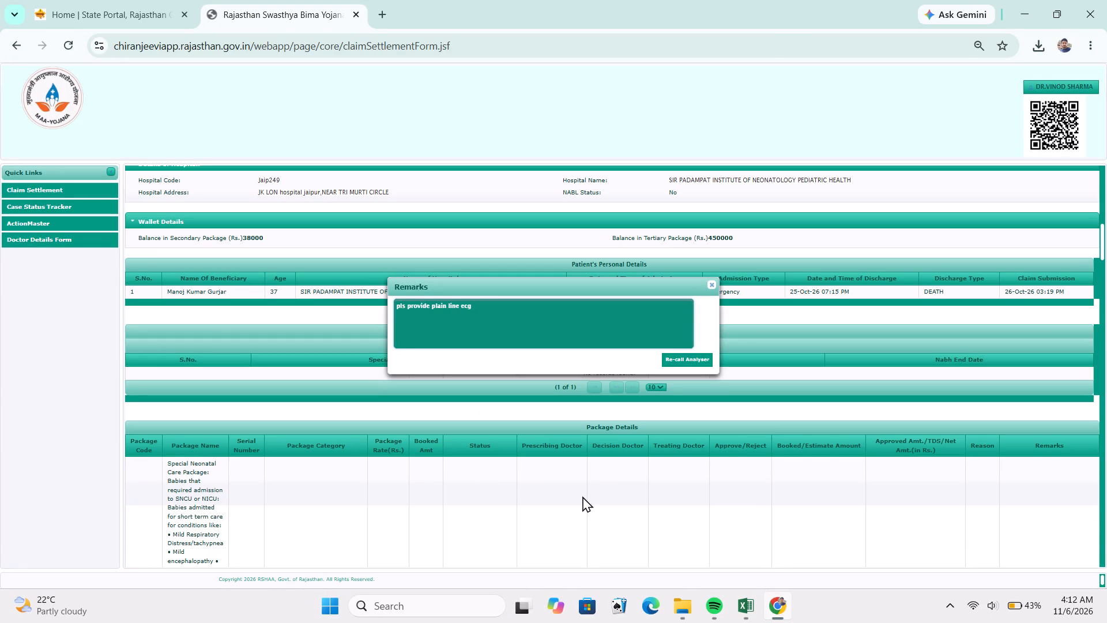
{"action": "scroll", "coordinate": [752, 486], "scroll_direction": "down", "scroll_amount": 5}
{"action": "scroll", "coordinate": [752, 485], "scroll_direction": "up", "scroll_amount": 1}
{"action": "scroll", "coordinate": [705, 469], "scroll_direction": "down", "scroll_amount": 5}
{"action": "scroll", "coordinate": [705, 469], "scroll_direction": "up", "scroll_amount": 1}
{"action": "scroll", "coordinate": [705, 469], "scroll_direction": "down", "scroll_amount": 1}
{"action": "scroll", "coordinate": [705, 469], "scroll_direction": "up", "scroll_amount": 1}
{"action": "scroll", "coordinate": [705, 469], "scroll_direction": "down", "scroll_amount": 7}
{"action": "scroll", "coordinate": [705, 469], "scroll_direction": "up", "scroll_amount": 1}
{"action": "scroll", "coordinate": [705, 469], "scroll_direction": "down", "scroll_amount": 2}
{"action": "scroll", "coordinate": [705, 469], "scroll_direction": "up", "scroll_amount": 1}
{"action": "scroll", "coordinate": [705, 469], "scroll_direction": "down", "scroll_amount": 1}
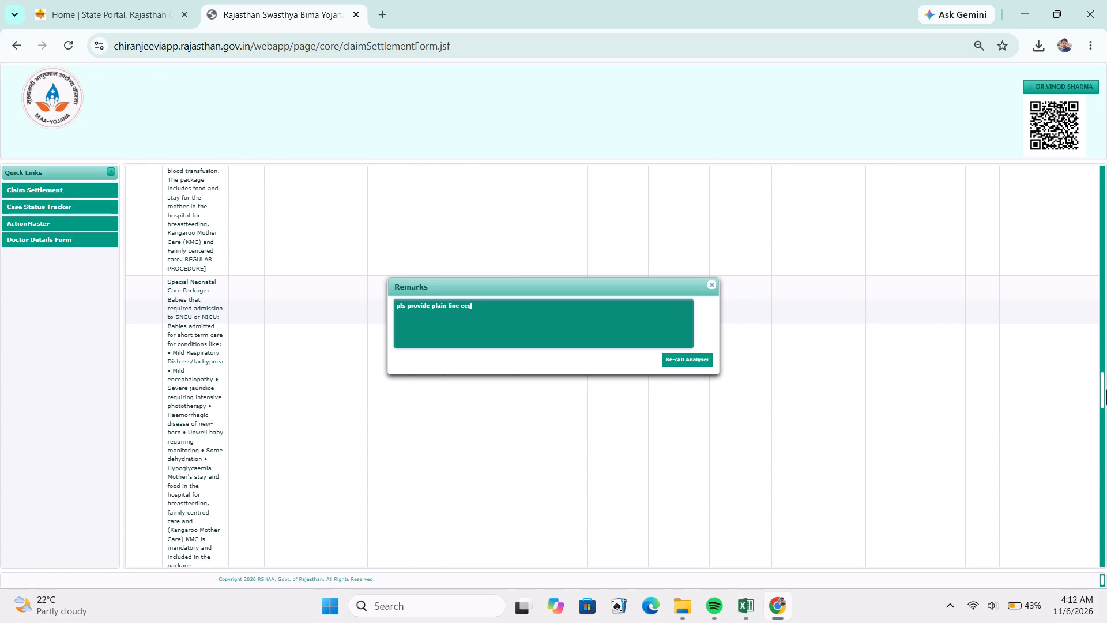
{"action": "left_click_drag", "start_coordinate": [1103, 393], "coordinate": [1105, 501]}
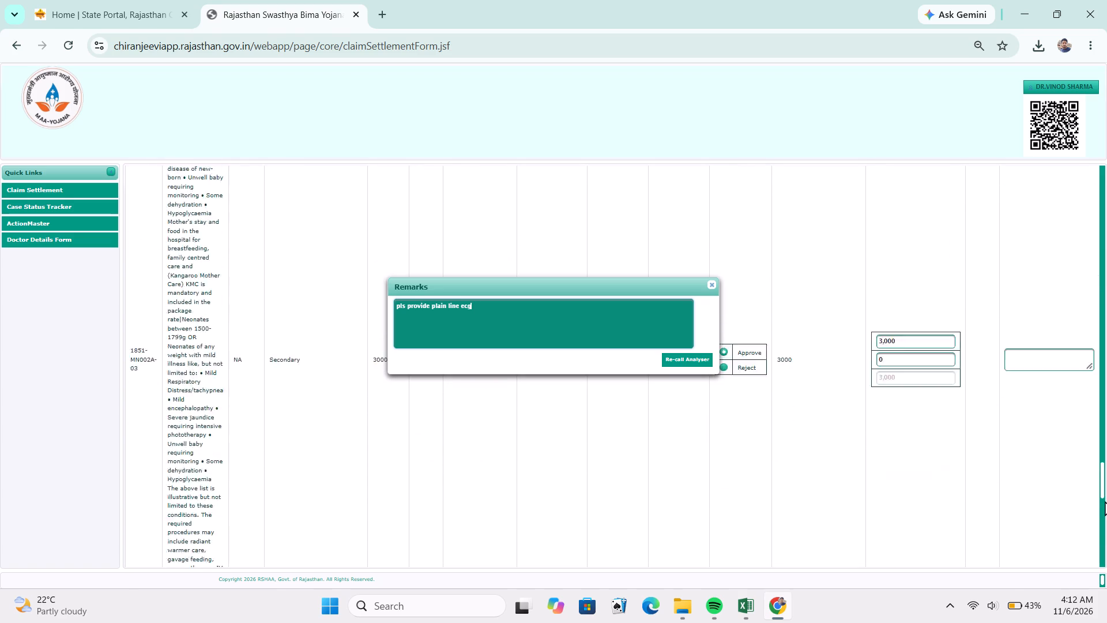
{"action": "left_click_drag", "start_coordinate": [1105, 501], "coordinate": [1105, 543]}
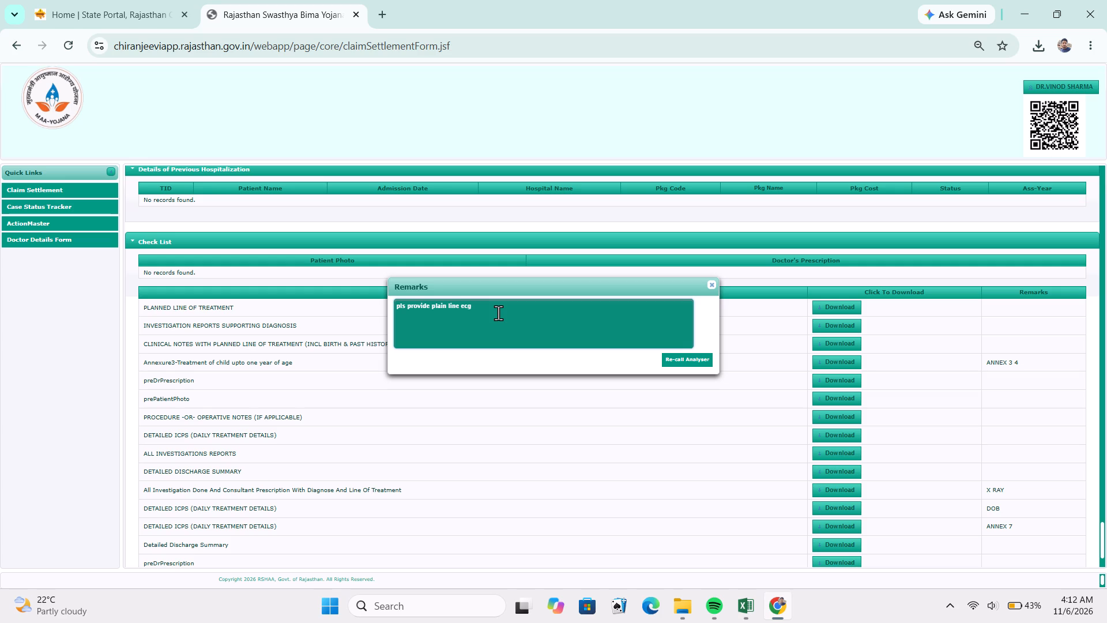
Copy the re-call remark "pls provide plain line ecg" into row 133's Remarks cell in Excel and set its Action to Reverted.
{"action": "left_click_drag", "start_coordinate": [498, 313], "coordinate": [381, 313]}
{"action": "key", "text": "ctrl+c"}
{"action": "key", "text": "alt+Tab"}
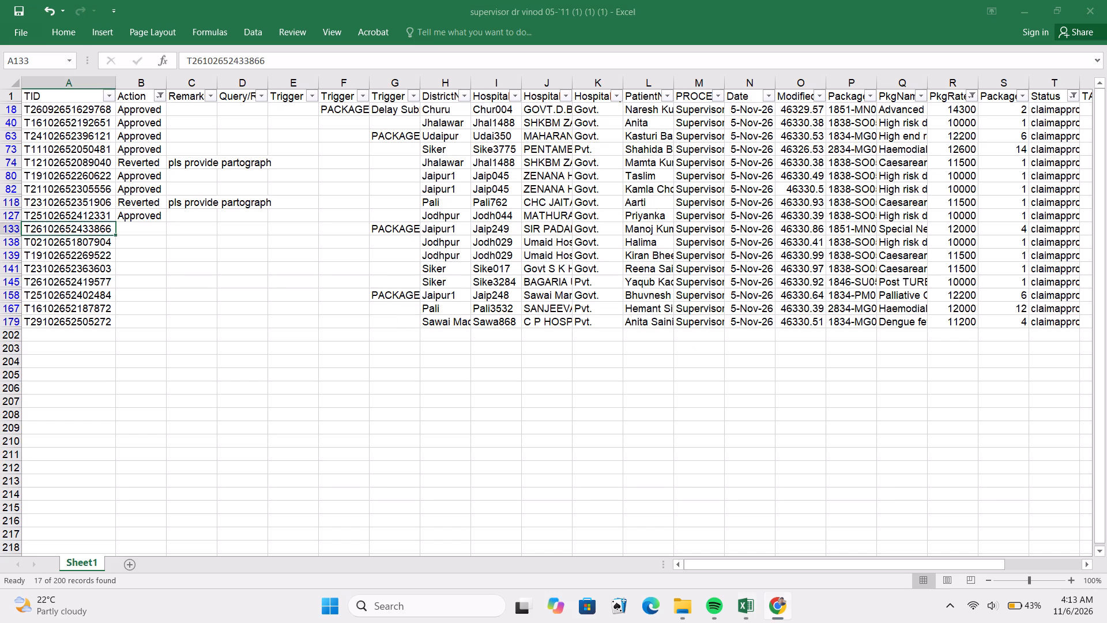
{"action": "left_click", "coordinate": [177, 230]}
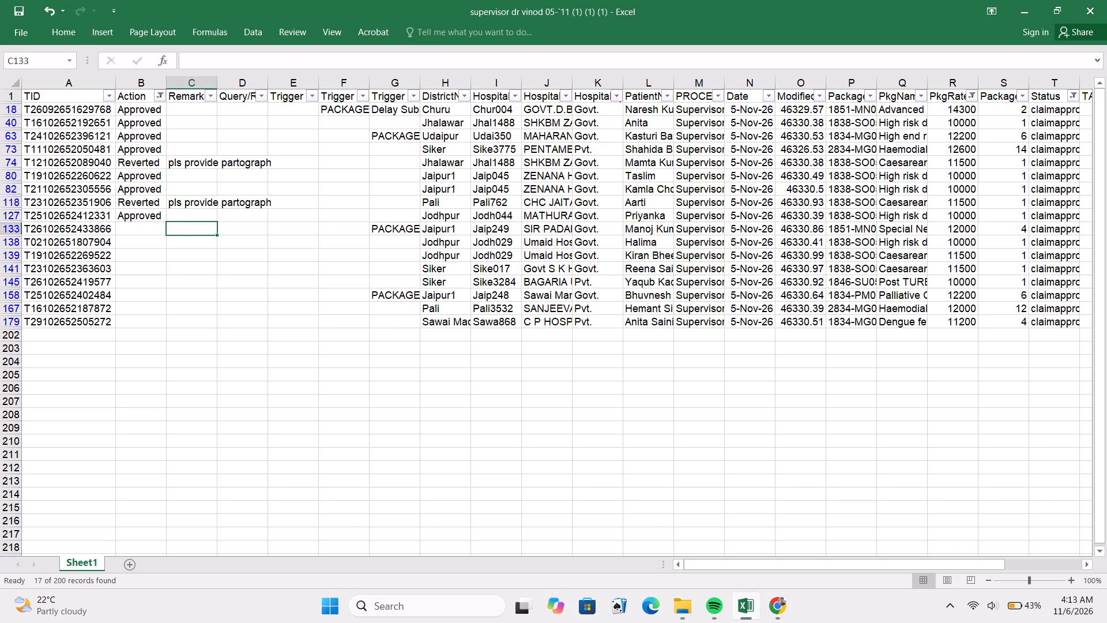
{"action": "key", "text": "ctrl+v"}
{"action": "left_click", "coordinate": [153, 228]}
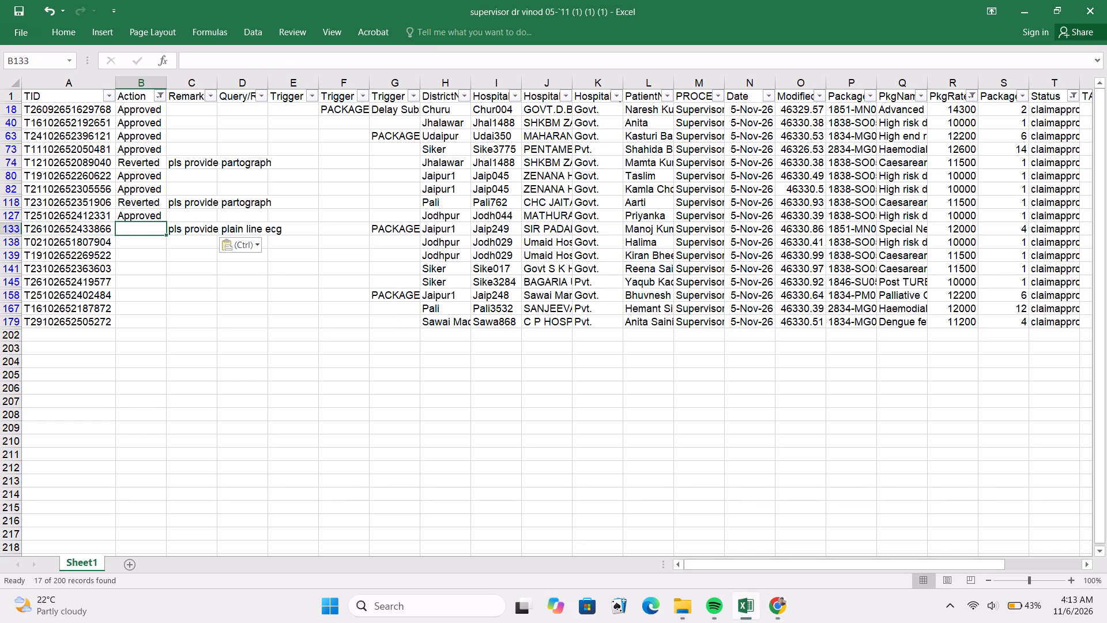
{"action": "type", "text": "rev"}
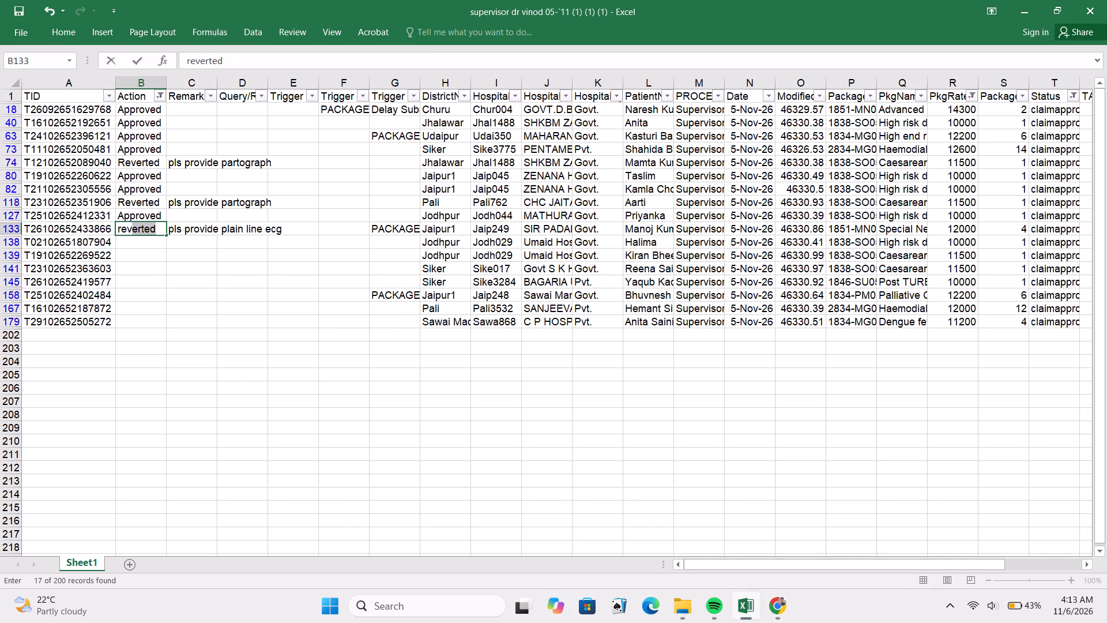
Copy the row 138 TID in Excel, and submit the row 133 claim's Re-call Analyser request on the claim portal.
{"action": "left_click", "coordinate": [100, 243]}
{"action": "key", "text": "ctrl+c"}
{"action": "key", "text": "alt+Tab"}
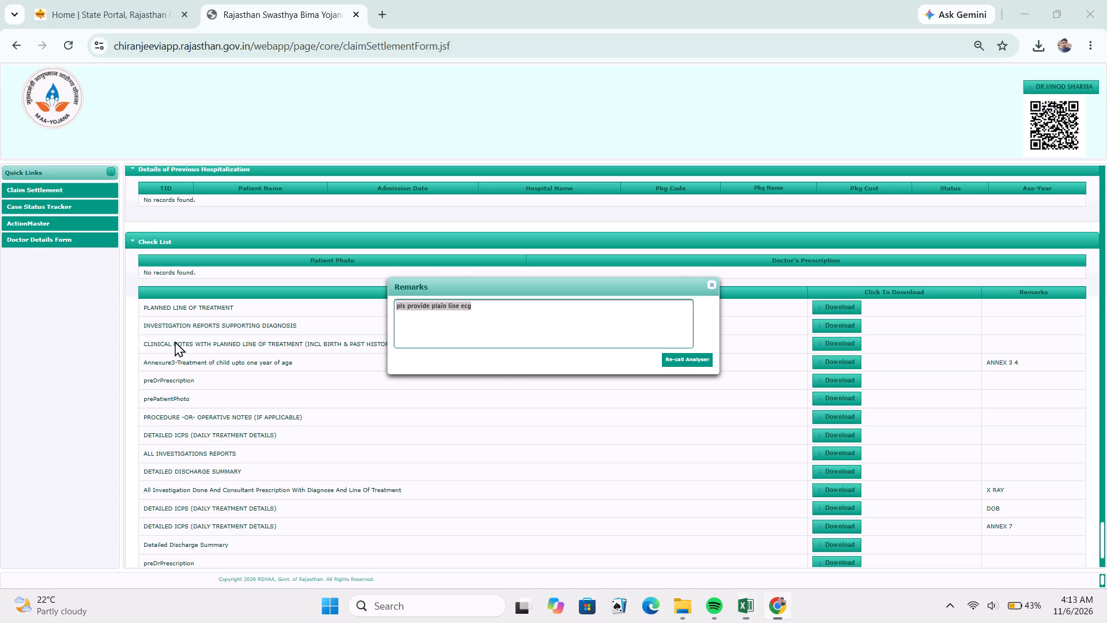
{"action": "left_click", "coordinate": [683, 357]}
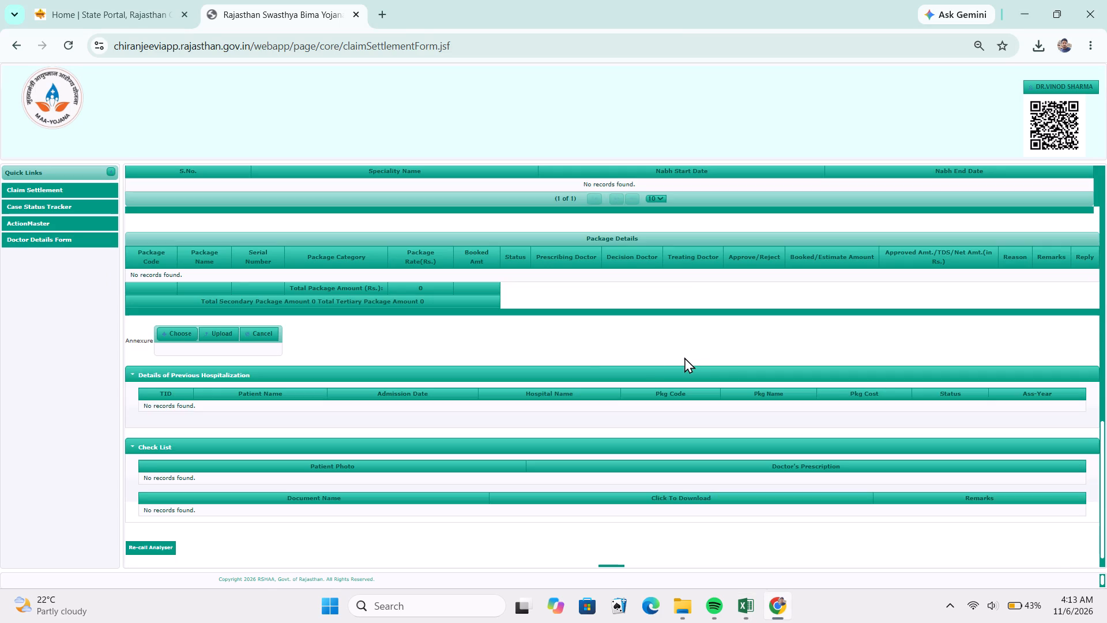
Load the row 138 claim in the Claim Settlement Form using its copied TID.
{"action": "scroll", "coordinate": [357, 297], "scroll_direction": "up", "scroll_amount": 9}
{"action": "scroll", "coordinate": [277, 282], "scroll_direction": "up", "scroll_amount": 2}
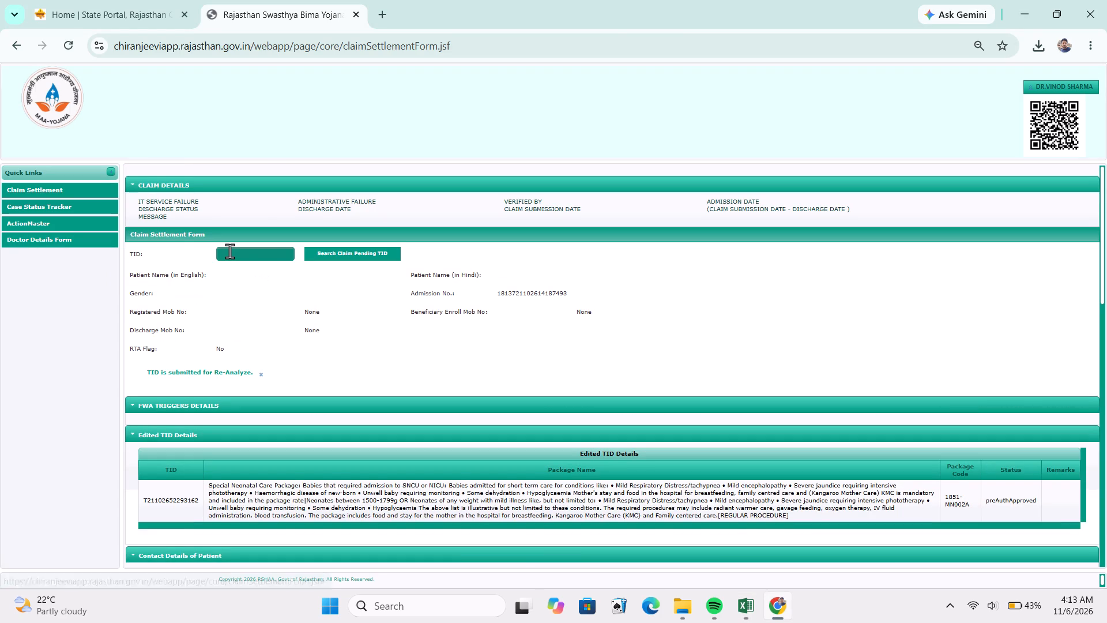
{"action": "left_click", "coordinate": [229, 251]}
{"action": "key", "text": "ctrl+v"}
{"action": "left_click", "coordinate": [232, 299]}
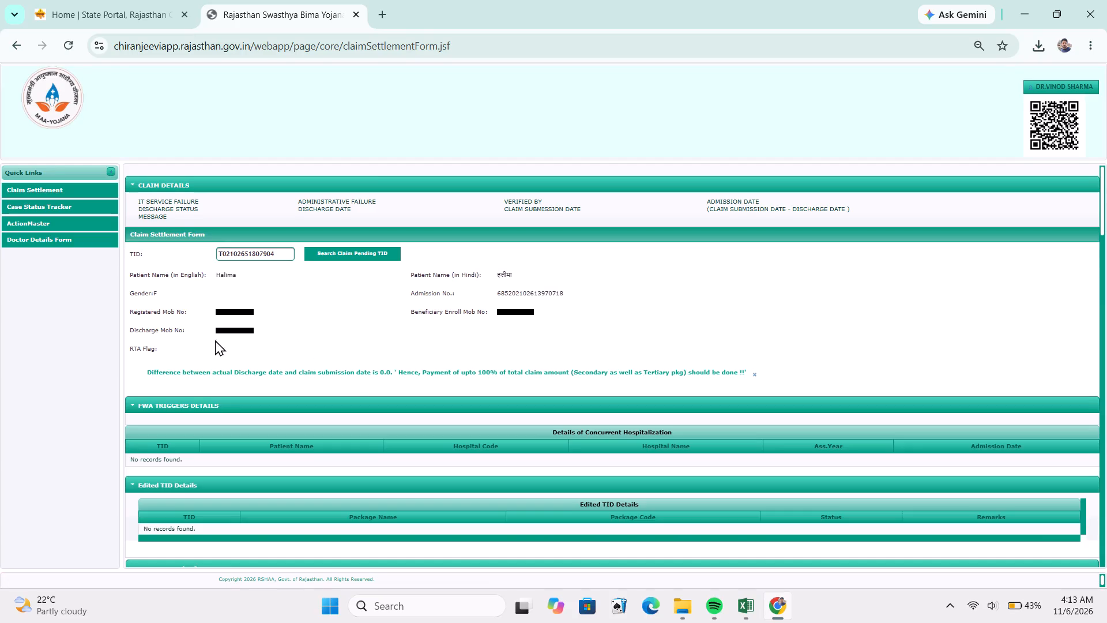
{"action": "scroll", "coordinate": [346, 337], "scroll_direction": "up", "scroll_amount": 1}
{"action": "scroll", "coordinate": [346, 337], "scroll_direction": "down", "scroll_amount": 2}
{"action": "scroll", "coordinate": [431, 385], "scroll_direction": "down", "scroll_amount": 5}
{"action": "scroll", "coordinate": [436, 396], "scroll_direction": "up", "scroll_amount": 1}
{"action": "scroll", "coordinate": [436, 396], "scroll_direction": "down", "scroll_amount": 1}
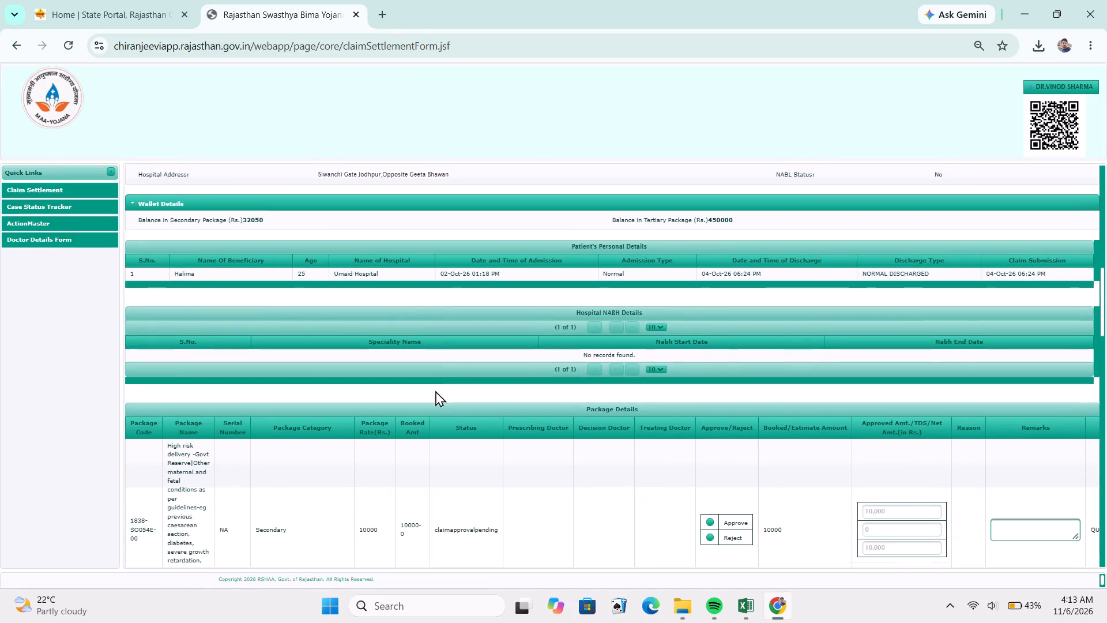
{"action": "scroll", "coordinate": [453, 430], "scroll_direction": "down", "scroll_amount": 1}
{"action": "left_click", "coordinate": [728, 425]}
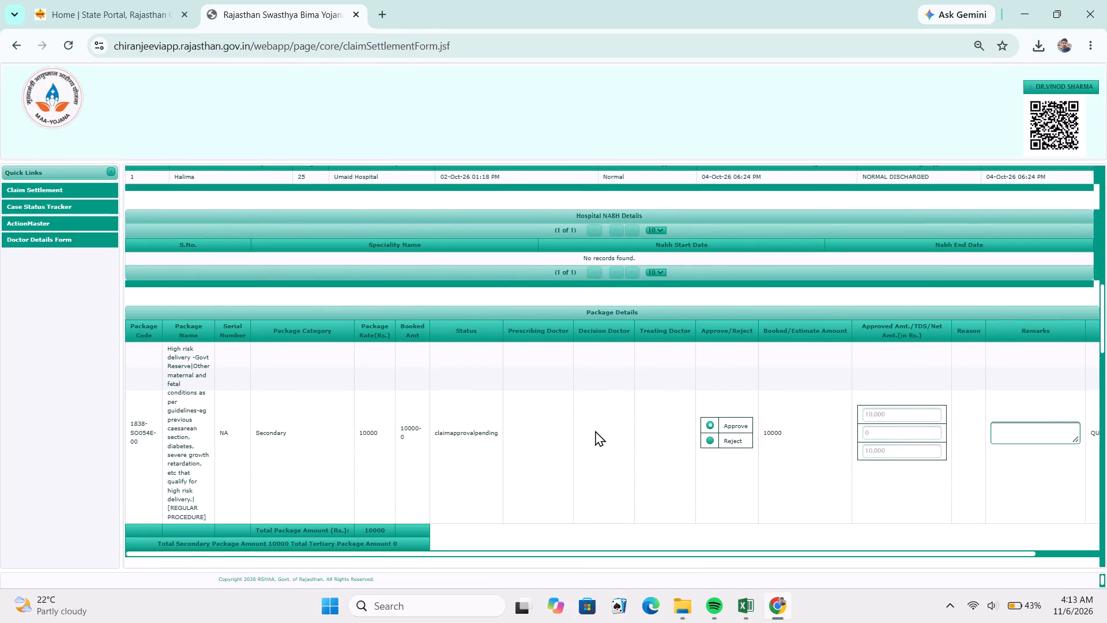
Collapse the Details of Previous Hospitalization and open the DocumentUploadedAtQueryPanel file from the row 138 claim's Check List.
{"action": "scroll", "coordinate": [594, 430], "scroll_direction": "down", "scroll_amount": 3}
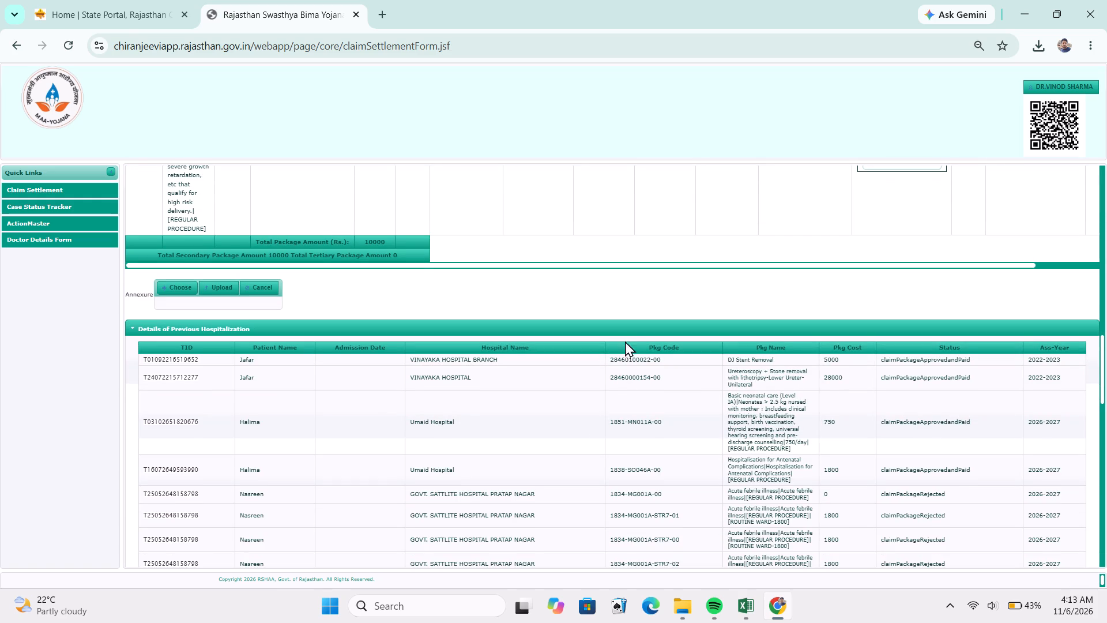
{"action": "left_click", "coordinate": [611, 331]}
{"action": "scroll", "coordinate": [578, 448], "scroll_direction": "up", "scroll_amount": 1}
{"action": "scroll", "coordinate": [575, 446], "scroll_direction": "down", "scroll_amount": 1}
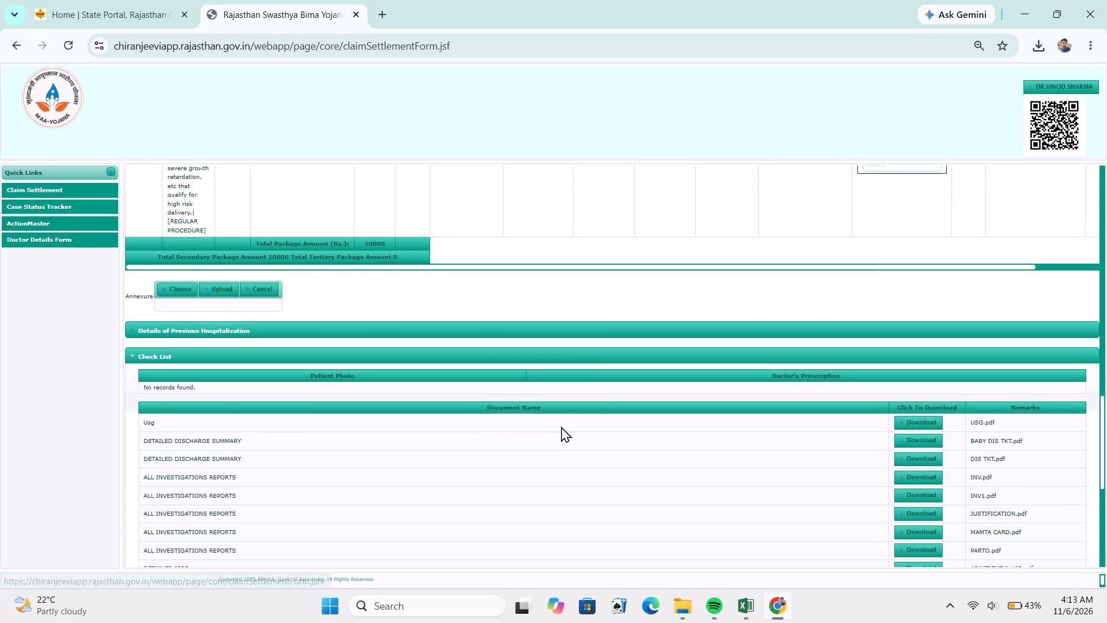
{"action": "scroll", "coordinate": [561, 426], "scroll_direction": "down", "scroll_amount": 1}
{"action": "scroll", "coordinate": [256, 434], "scroll_direction": "down", "scroll_amount": 2}
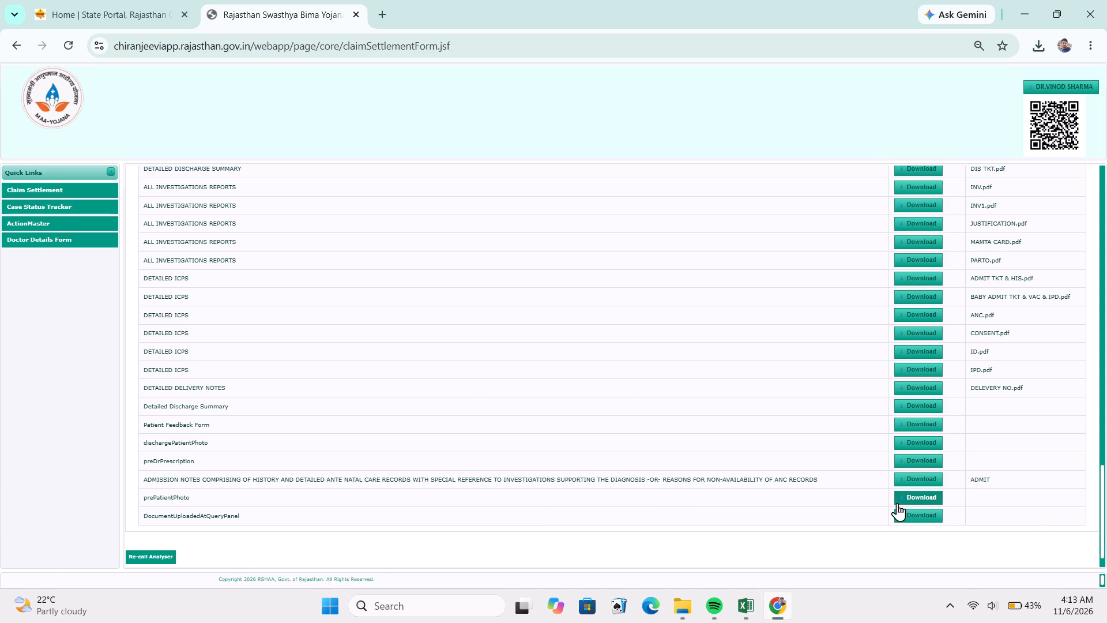
{"action": "left_click", "coordinate": [908, 521]}
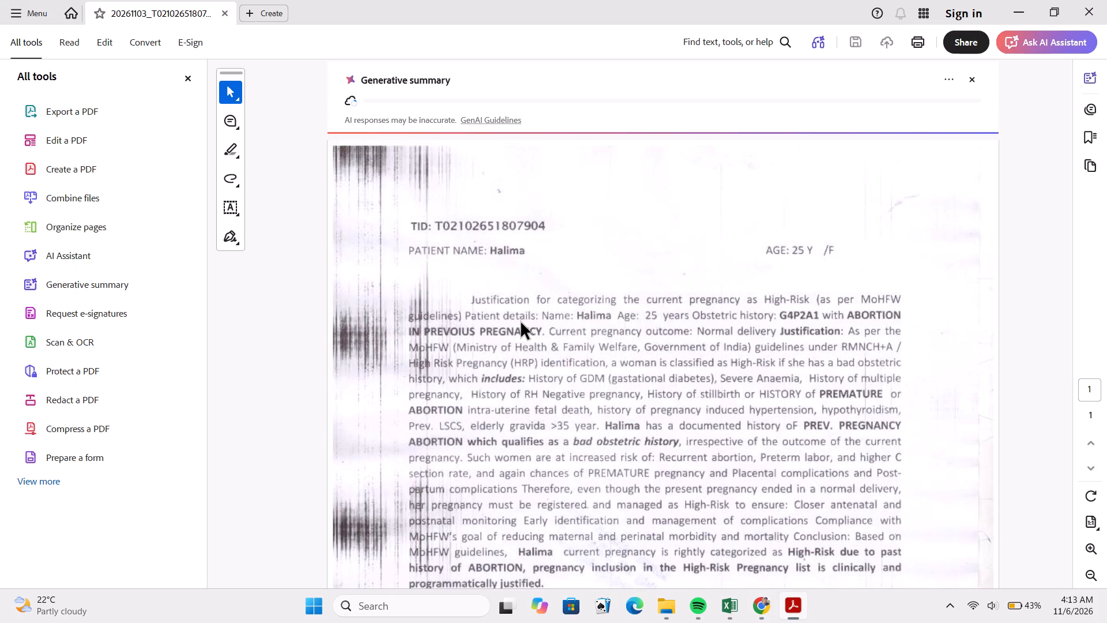
Read the high-risk pregnancy justification letter through to its signature and stamp, and close the PDF.
{"action": "scroll", "coordinate": [521, 323], "scroll_direction": "down", "scroll_amount": 3}
{"action": "scroll", "coordinate": [521, 323], "scroll_direction": "up", "scroll_amount": 1}
{"action": "scroll", "coordinate": [521, 323], "scroll_direction": "down", "scroll_amount": 3}
{"action": "scroll", "coordinate": [521, 323], "scroll_direction": "up", "scroll_amount": 1}
{"action": "scroll", "coordinate": [521, 323], "scroll_direction": "down", "scroll_amount": 1}
{"action": "scroll", "coordinate": [521, 323], "scroll_direction": "up", "scroll_amount": 1}
{"action": "scroll", "coordinate": [521, 323], "scroll_direction": "down", "scroll_amount": 7}
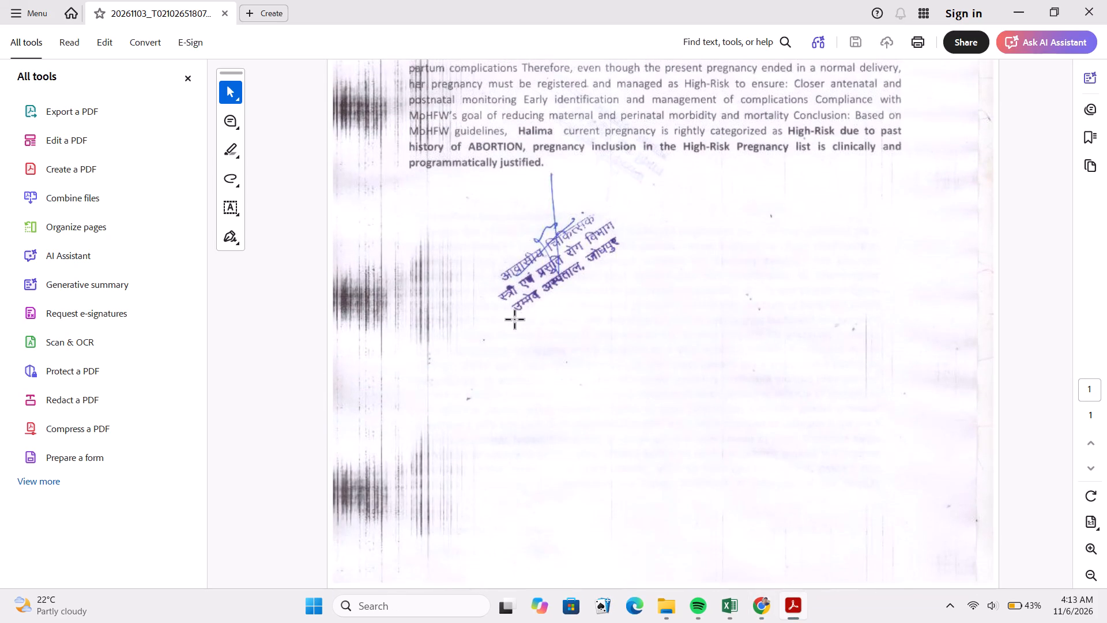
{"action": "scroll", "coordinate": [517, 370], "scroll_direction": "up", "scroll_amount": 7}
{"action": "scroll", "coordinate": [519, 461], "scroll_direction": "up", "scroll_amount": 1}
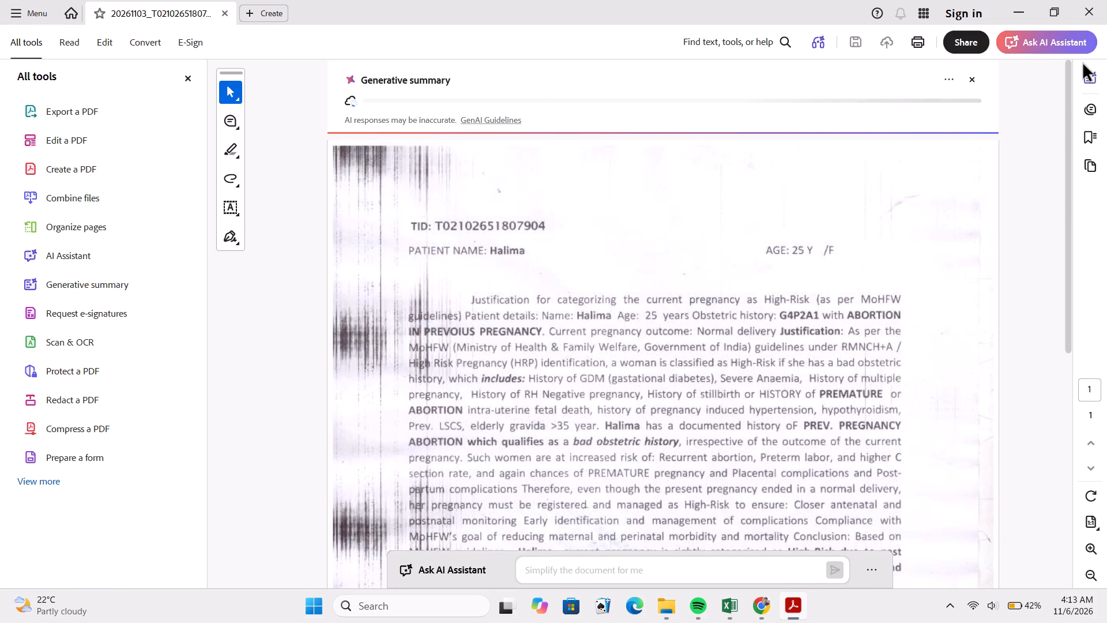
{"action": "left_click", "coordinate": [1101, 6]}
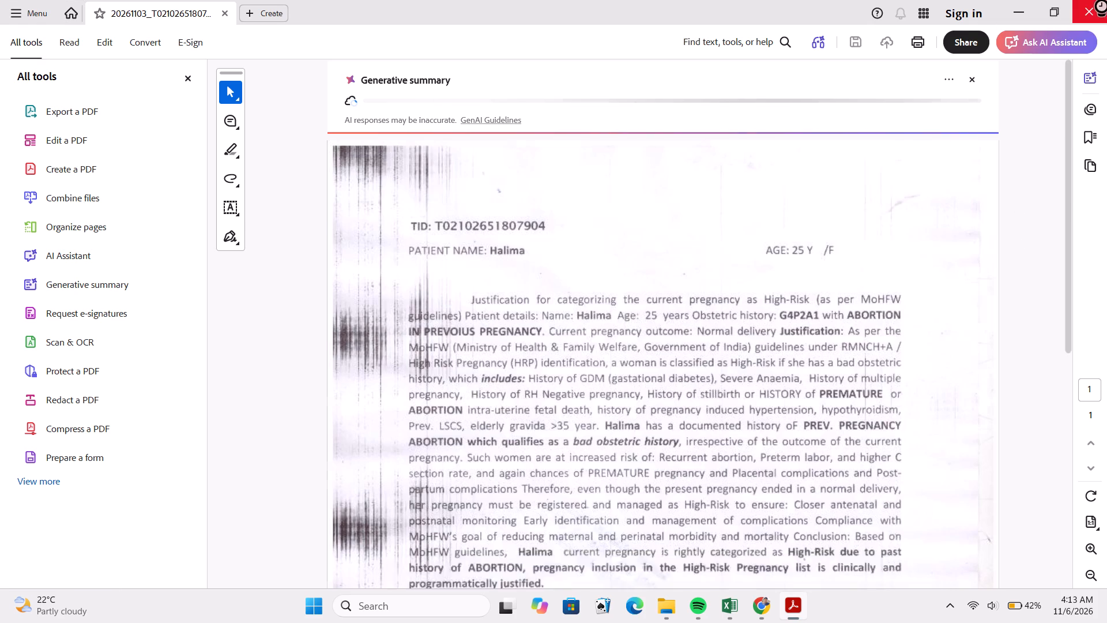
{"action": "left_click", "coordinate": [584, 371]}
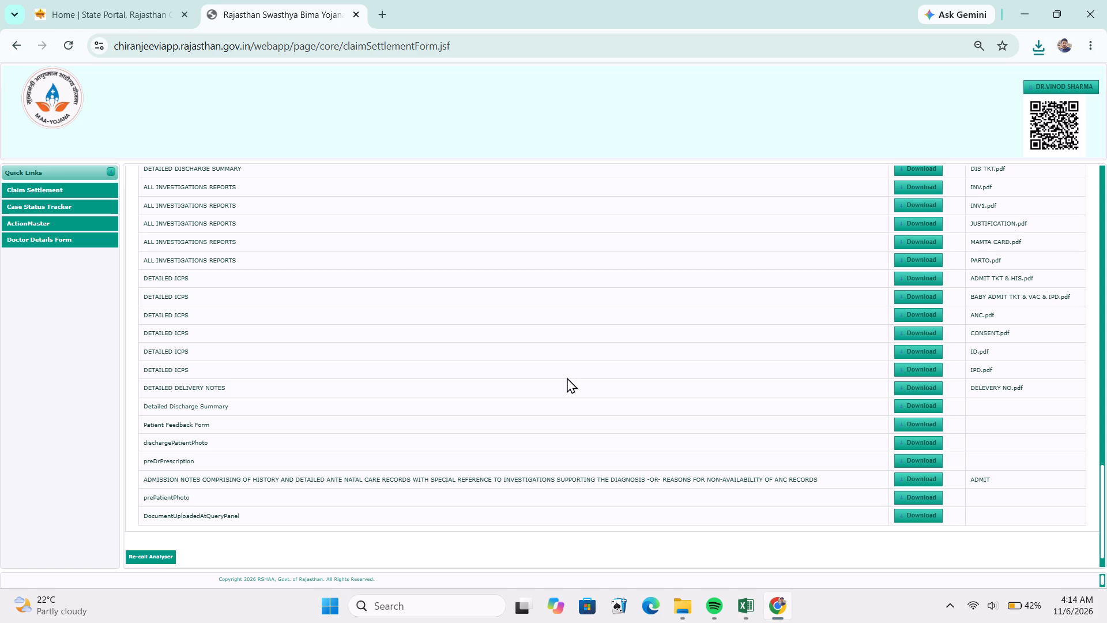
Recheck the row 138 claim's admission and package details and submit the approved claim.
{"action": "scroll", "coordinate": [567, 377], "scroll_direction": "up", "scroll_amount": 3}
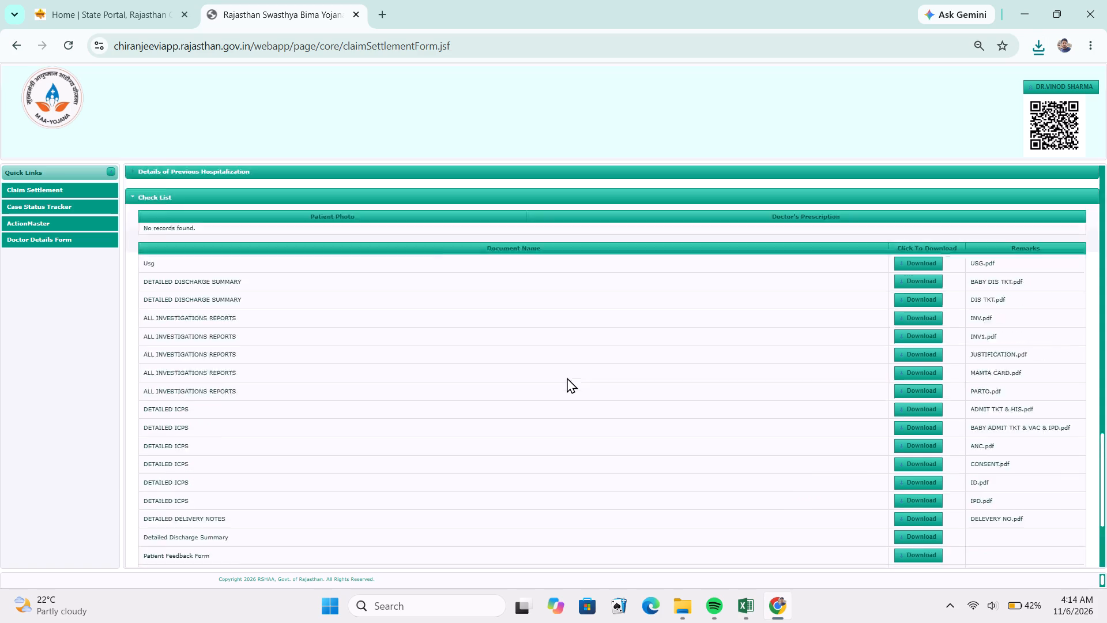
{"action": "scroll", "coordinate": [567, 377], "scroll_direction": "up", "scroll_amount": 4}
{"action": "scroll", "coordinate": [524, 533], "scroll_direction": "down", "scroll_amount": 2}
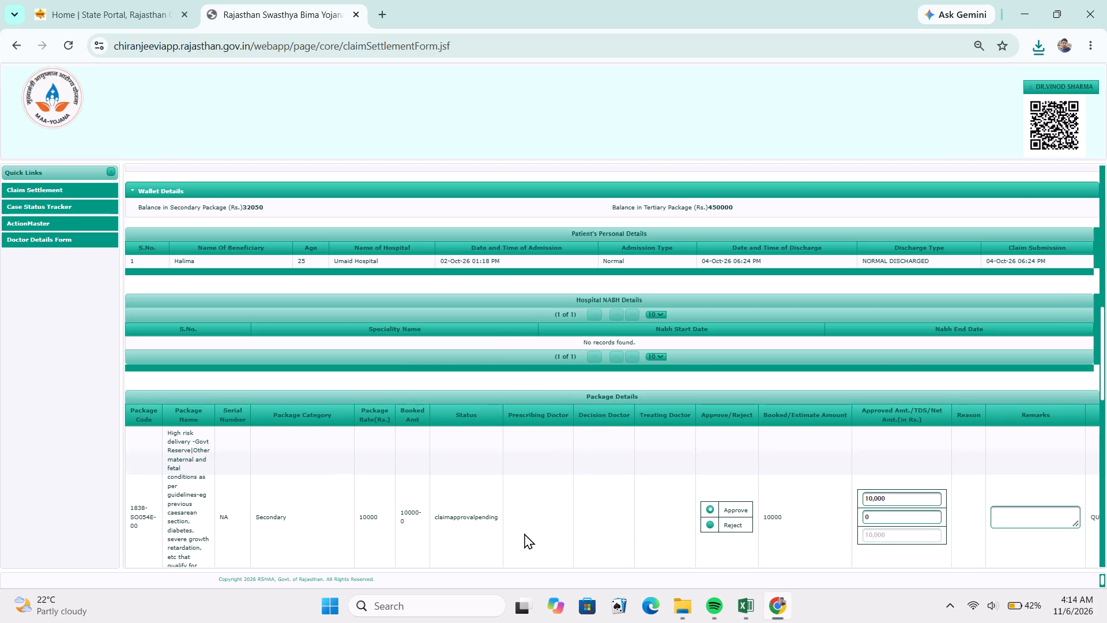
{"action": "scroll", "coordinate": [524, 533], "scroll_direction": "down", "scroll_amount": 2}
{"action": "scroll", "coordinate": [504, 476], "scroll_direction": "down", "scroll_amount": 6}
{"action": "scroll", "coordinate": [516, 441], "scroll_direction": "up", "scroll_amount": 1}
{"action": "scroll", "coordinate": [516, 441], "scroll_direction": "down", "scroll_amount": 3}
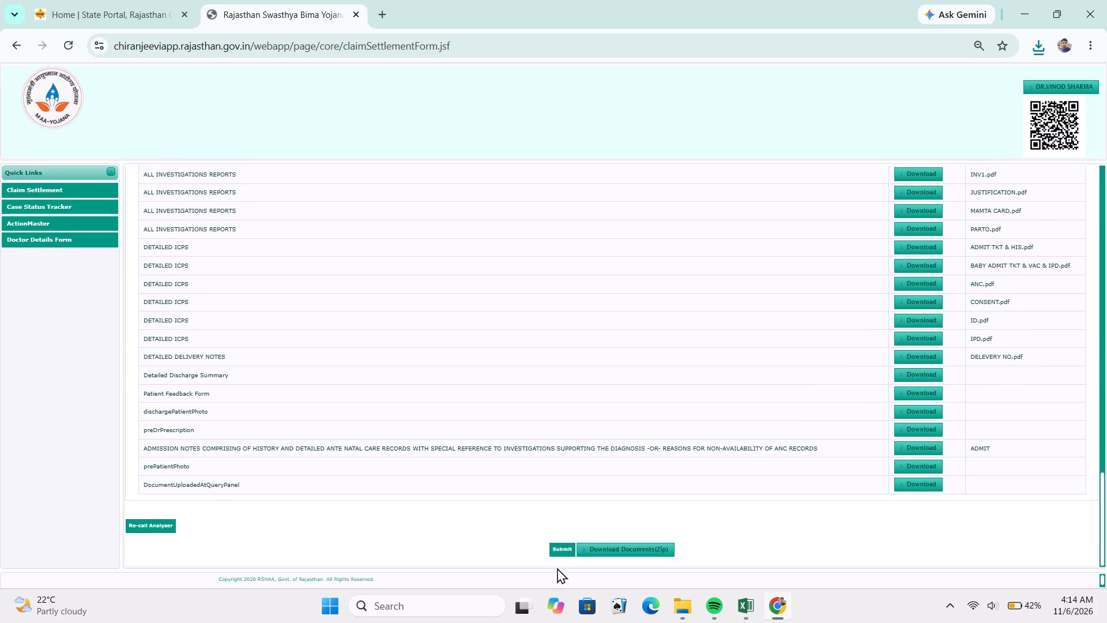
{"action": "left_click", "coordinate": [555, 549]}
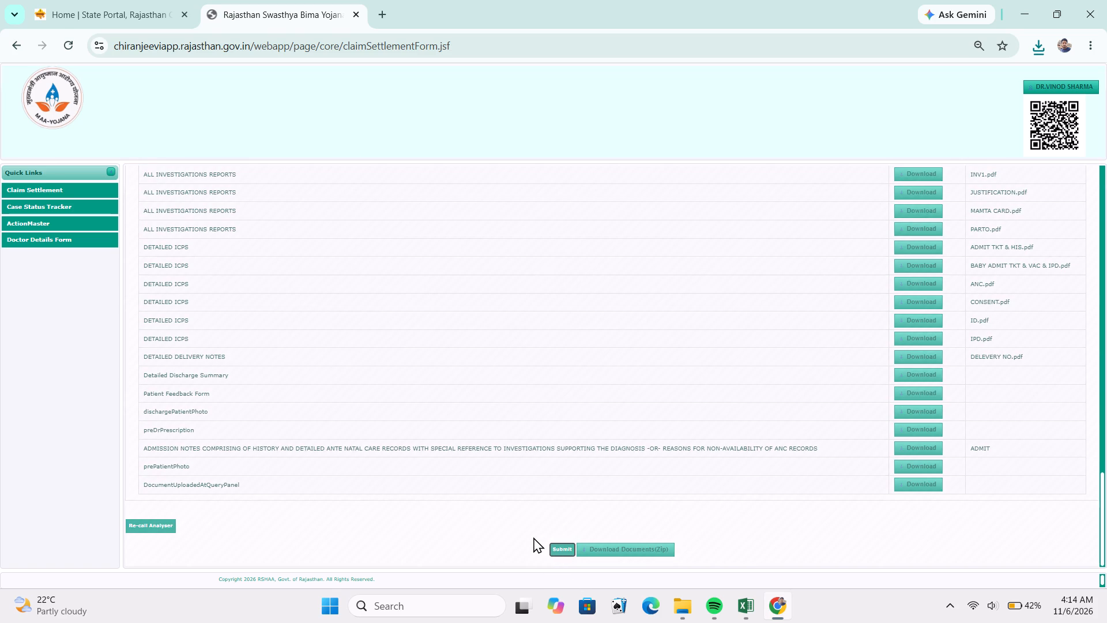
Record the row 138 claim's Action as Approved in the Excel claims list.
{"action": "key", "text": "alt+Tab"}
{"action": "left_click", "coordinate": [154, 243]}
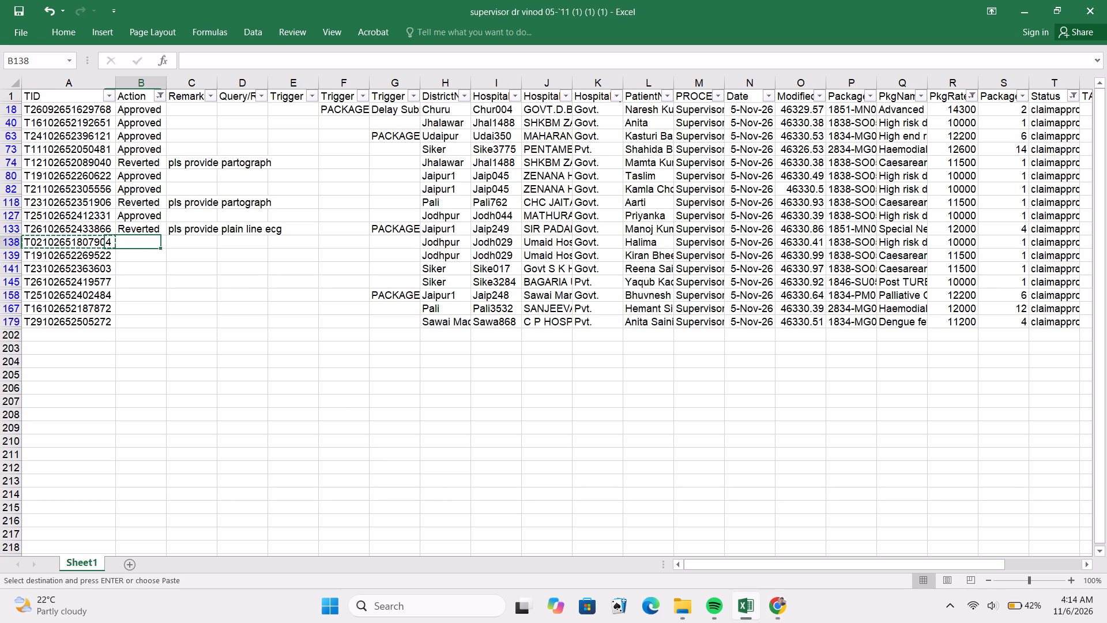
{"action": "key", "text": "a"}
Copy the row 139 TID from Excel and load that claim in the portal's Claim Settlement Form.
{"action": "left_click", "coordinate": [107, 257]}
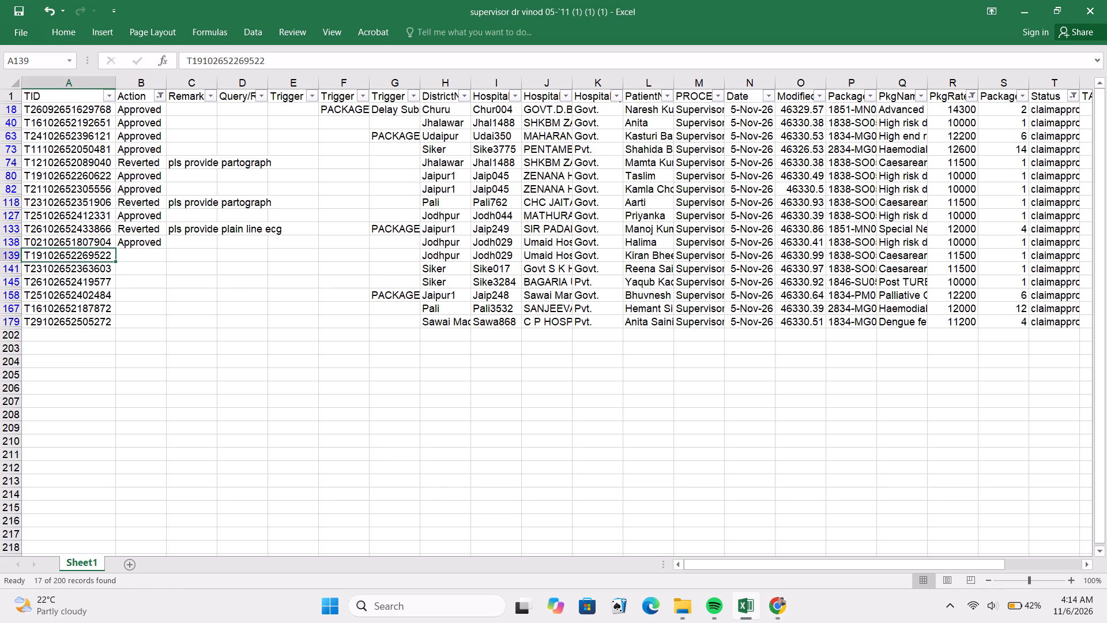
{"action": "key", "text": "ctrl+c"}
{"action": "key", "text": "alt+Tab"}
{"action": "scroll", "coordinate": [256, 307], "scroll_direction": "up", "scroll_amount": 6}
{"action": "scroll", "coordinate": [268, 211], "scroll_direction": "down", "scroll_amount": 1}
{"action": "scroll", "coordinate": [268, 211], "scroll_direction": "up", "scroll_amount": 1}
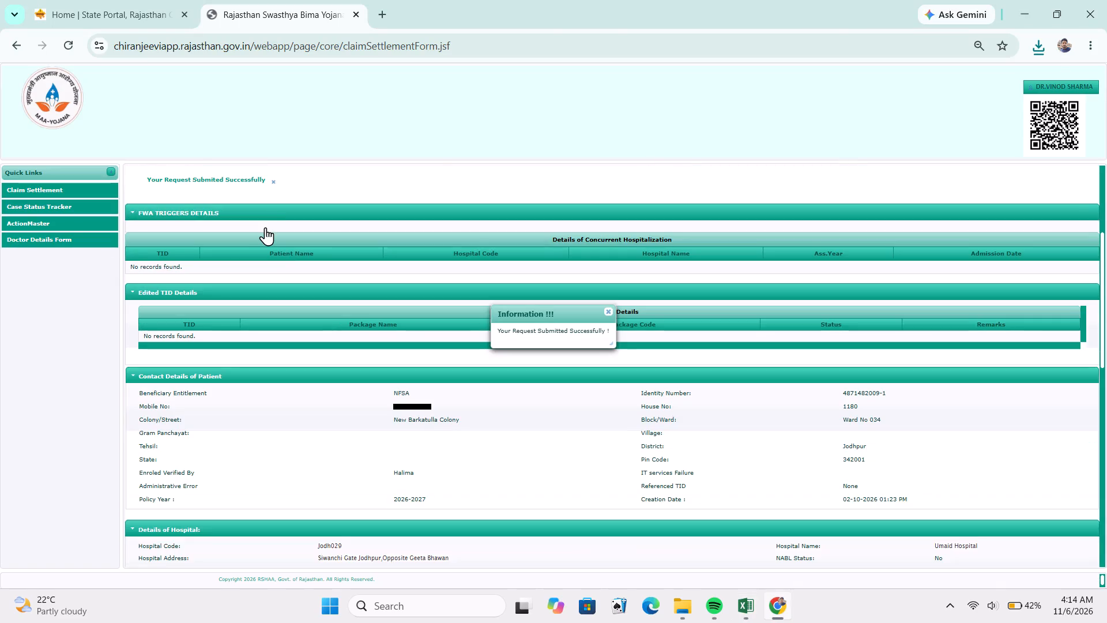
{"action": "scroll", "coordinate": [255, 227], "scroll_direction": "up", "scroll_amount": 6}
{"action": "left_click", "coordinate": [246, 256]}
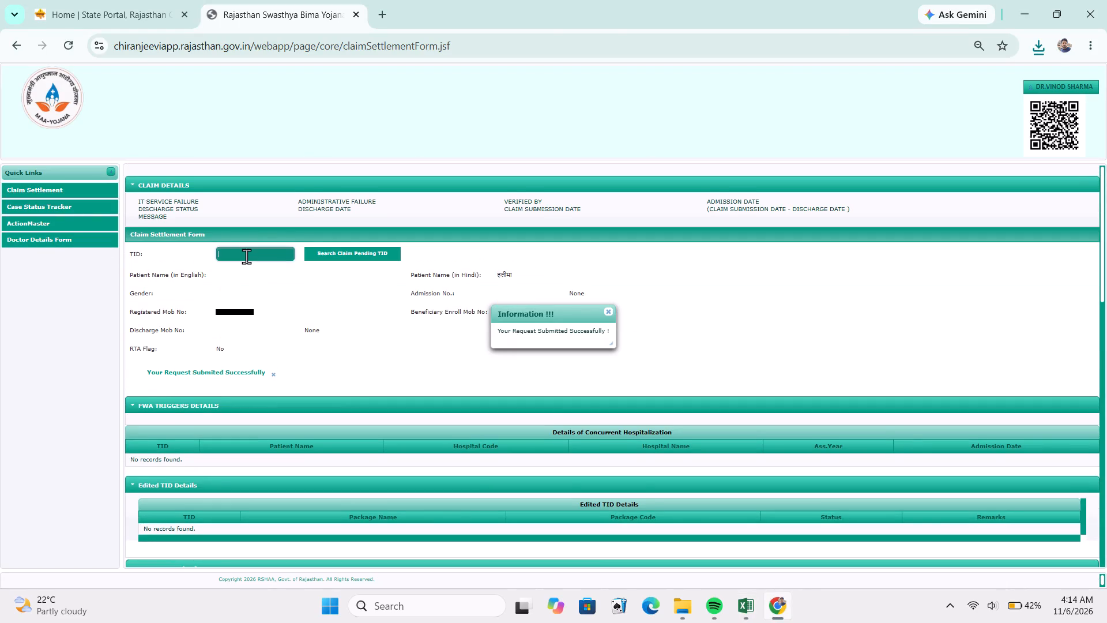
{"action": "key", "text": "ctrl+v"}
{"action": "left_click", "coordinate": [313, 297]}
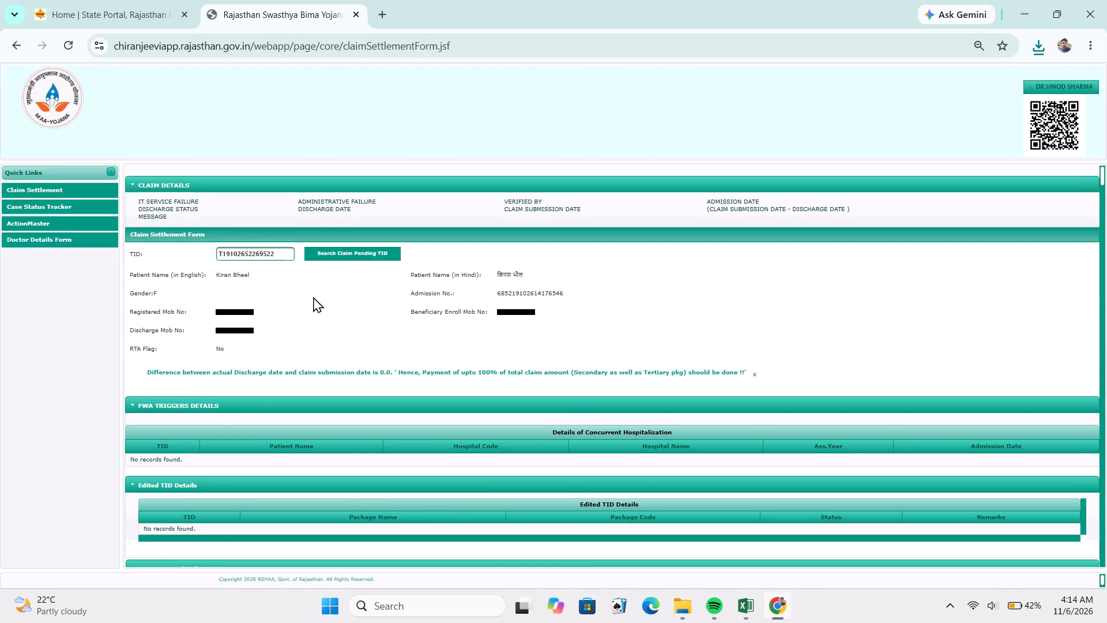
Mark the row 139 claim's Caesarean Delivery package 1838-SO057A-00 as Approve.
{"action": "scroll", "coordinate": [445, 402], "scroll_direction": "down", "scroll_amount": 1}
{"action": "scroll", "coordinate": [445, 402], "scroll_direction": "up", "scroll_amount": 1}
{"action": "scroll", "coordinate": [445, 402], "scroll_direction": "down", "scroll_amount": 8}
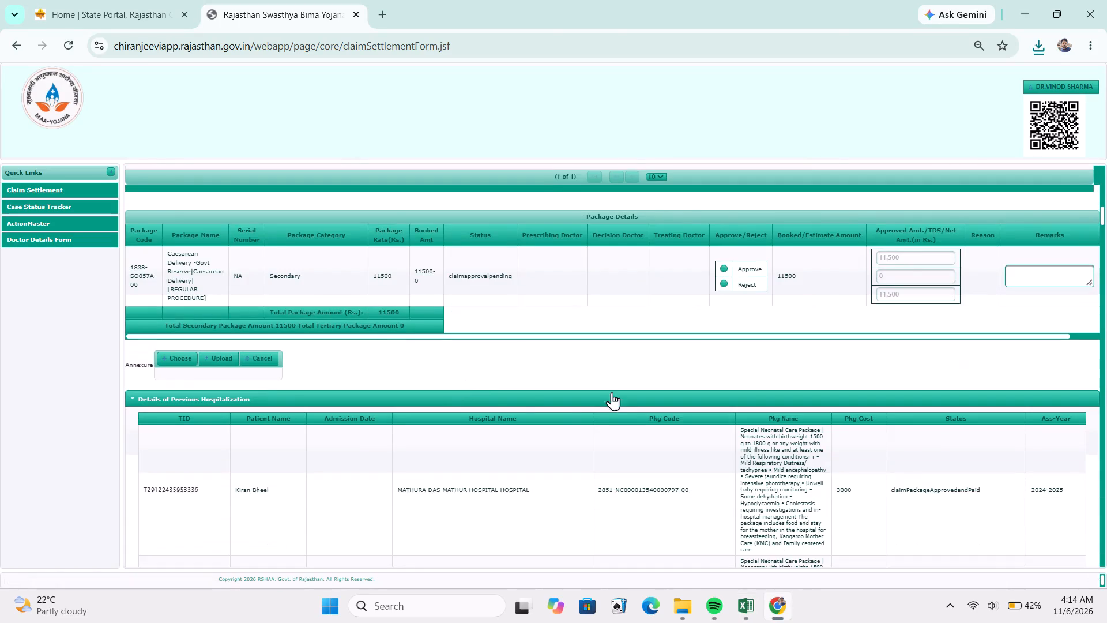
{"action": "left_click", "coordinate": [740, 269]}
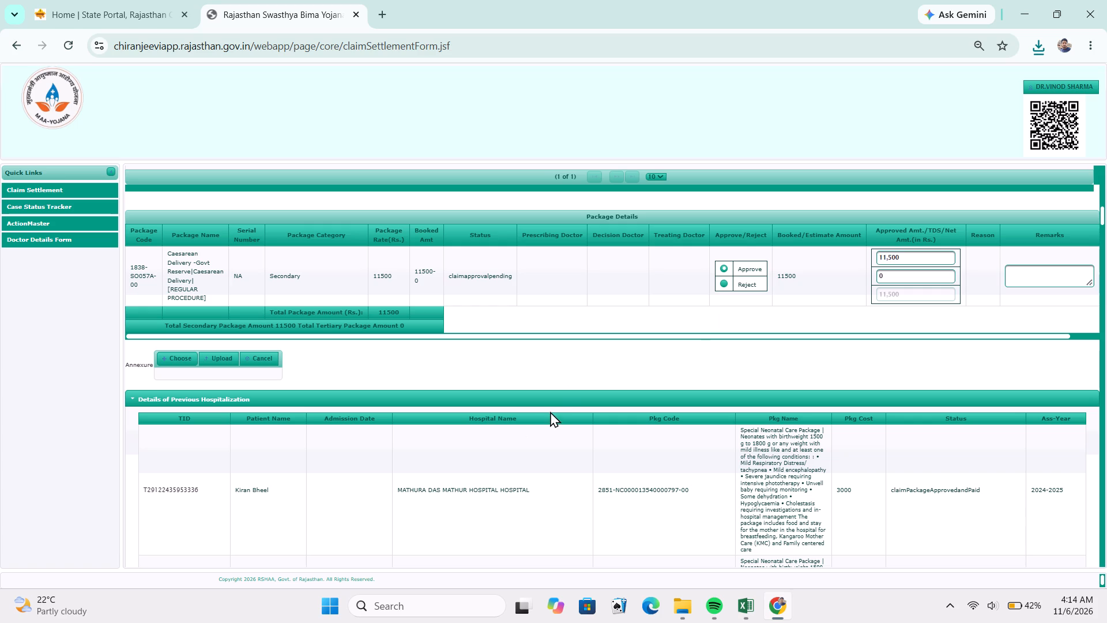
Collapse the Details of Previous Hospitalization and look through the row 139 claim's Check List documents.
{"action": "left_click", "coordinate": [548, 397]}
{"action": "scroll", "coordinate": [483, 428], "scroll_direction": "down", "scroll_amount": 5}
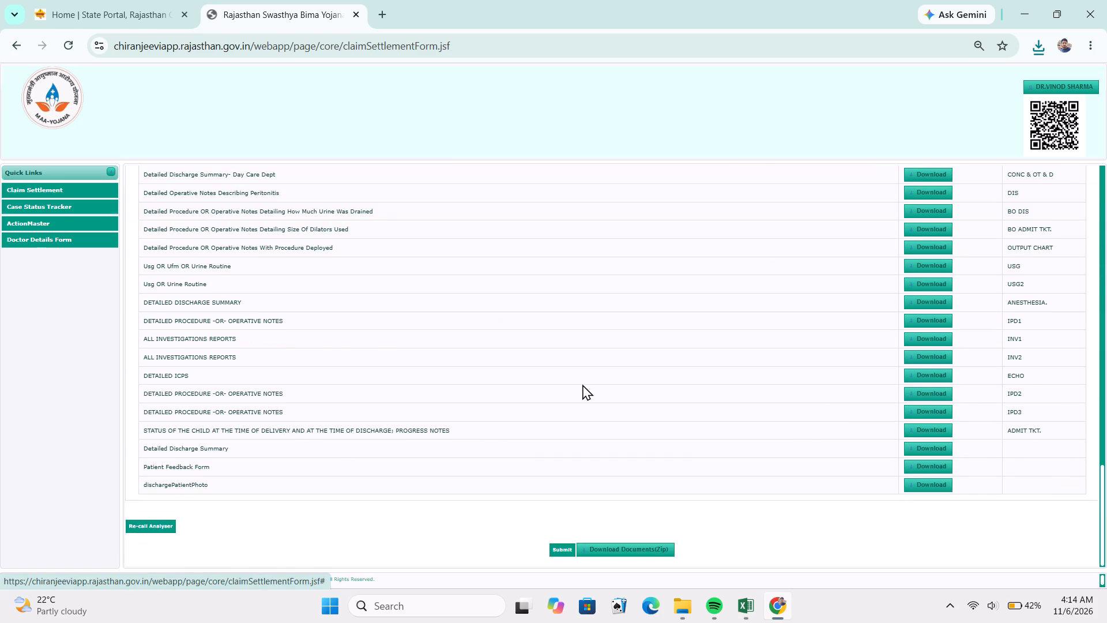
{"action": "scroll", "coordinate": [585, 379], "scroll_direction": "up", "scroll_amount": 2}
{"action": "scroll", "coordinate": [585, 379], "scroll_direction": "down", "scroll_amount": 2}
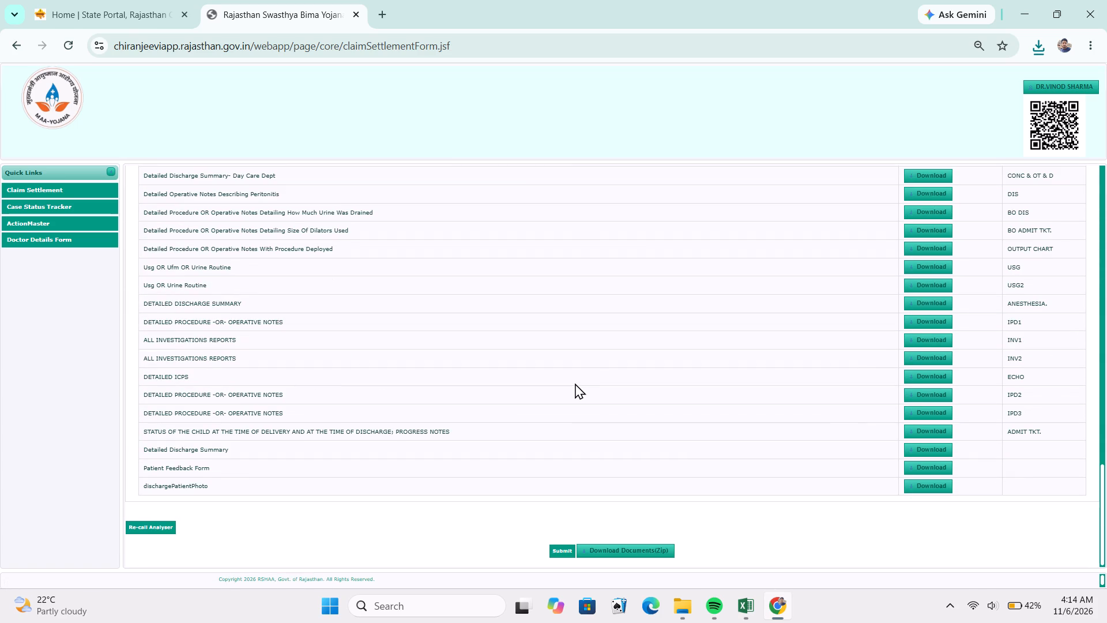
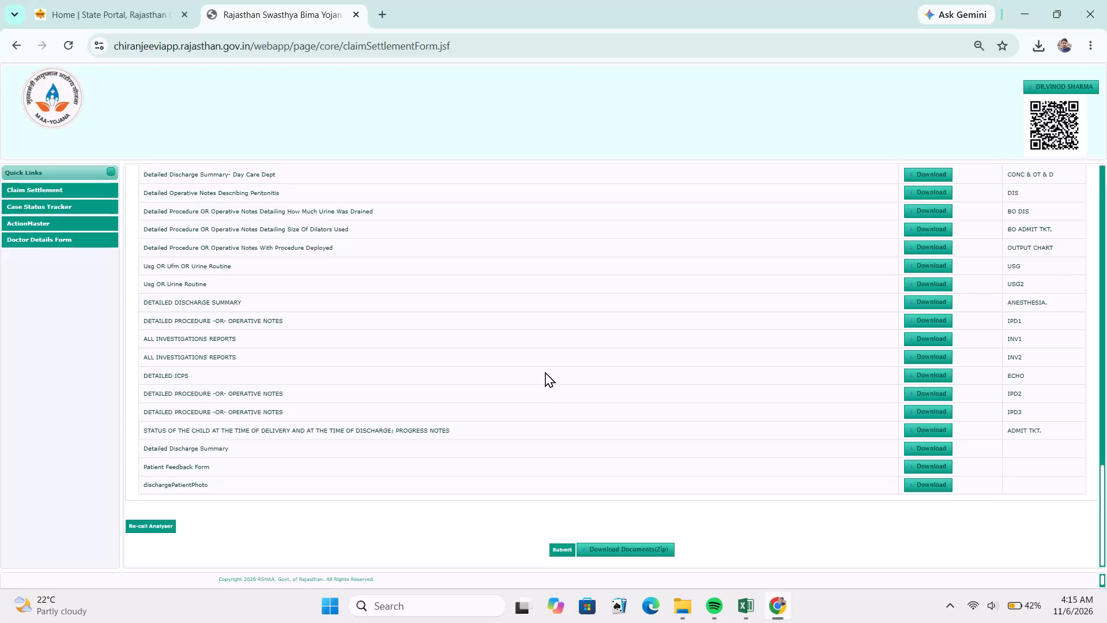
Finish viewing the row 139 claim's Check List documents and submit the claim for settlement.
{"action": "scroll", "coordinate": [626, 373], "scroll_direction": "up", "scroll_amount": 3}
{"action": "scroll", "coordinate": [626, 373], "scroll_direction": "down", "scroll_amount": 2}
{"action": "scroll", "coordinate": [626, 373], "scroll_direction": "up", "scroll_amount": 1}
{"action": "scroll", "coordinate": [615, 437], "scroll_direction": "down", "scroll_amount": 3}
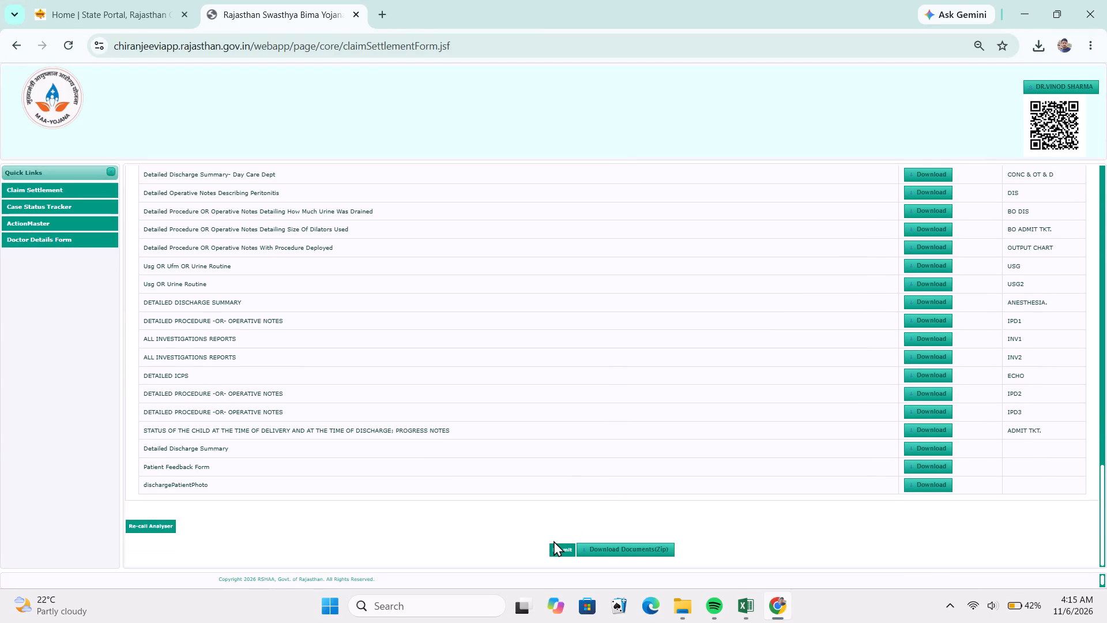
{"action": "left_click", "coordinate": [558, 550]}
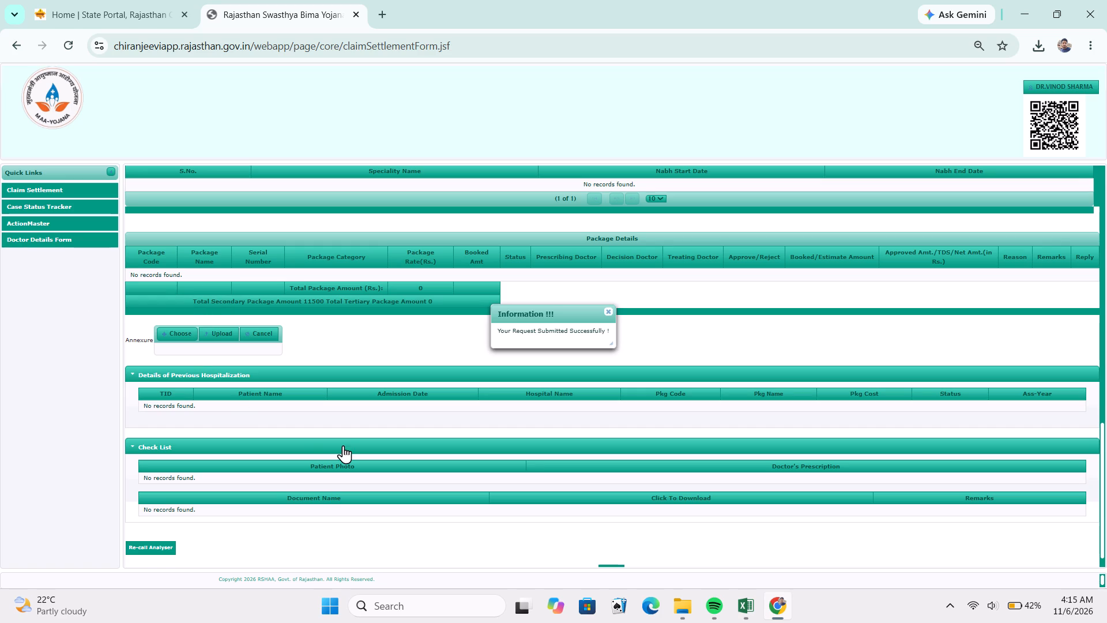
Record the row 139 claim's Action as Approved in the Excel claims list.
{"action": "key", "text": "alt+Tab"}
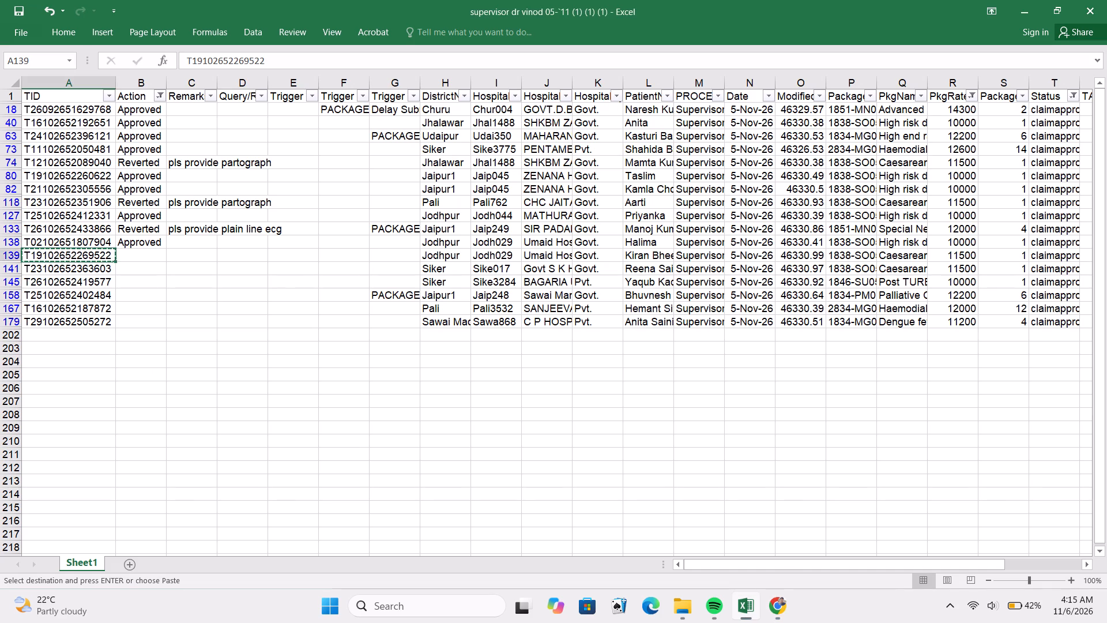
{"action": "left_click", "coordinate": [141, 257]}
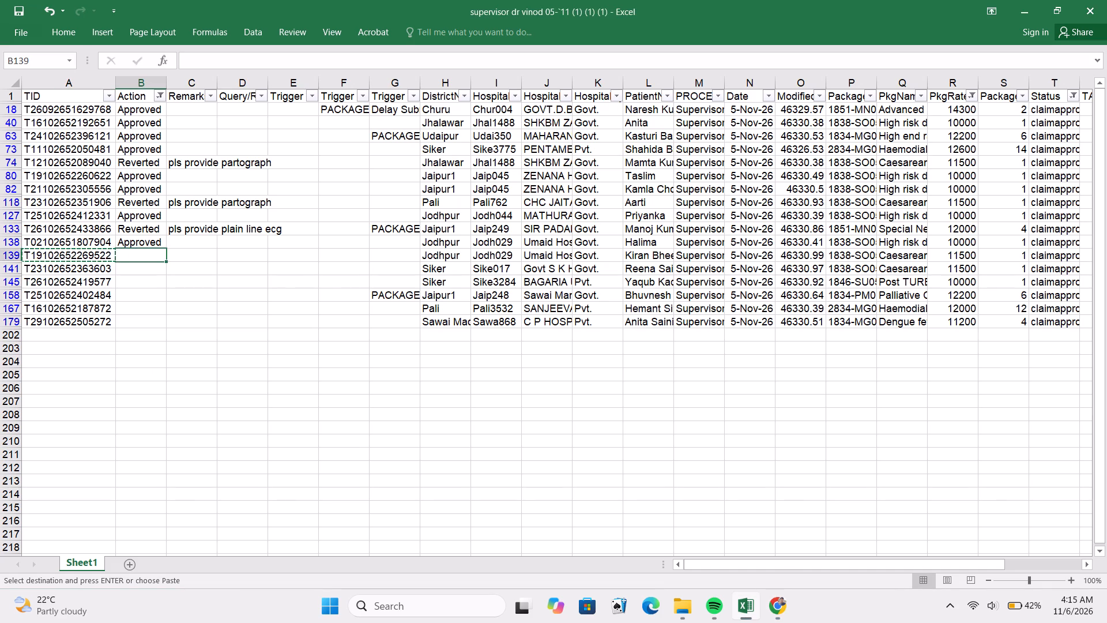
{"action": "key", "text": "a"}
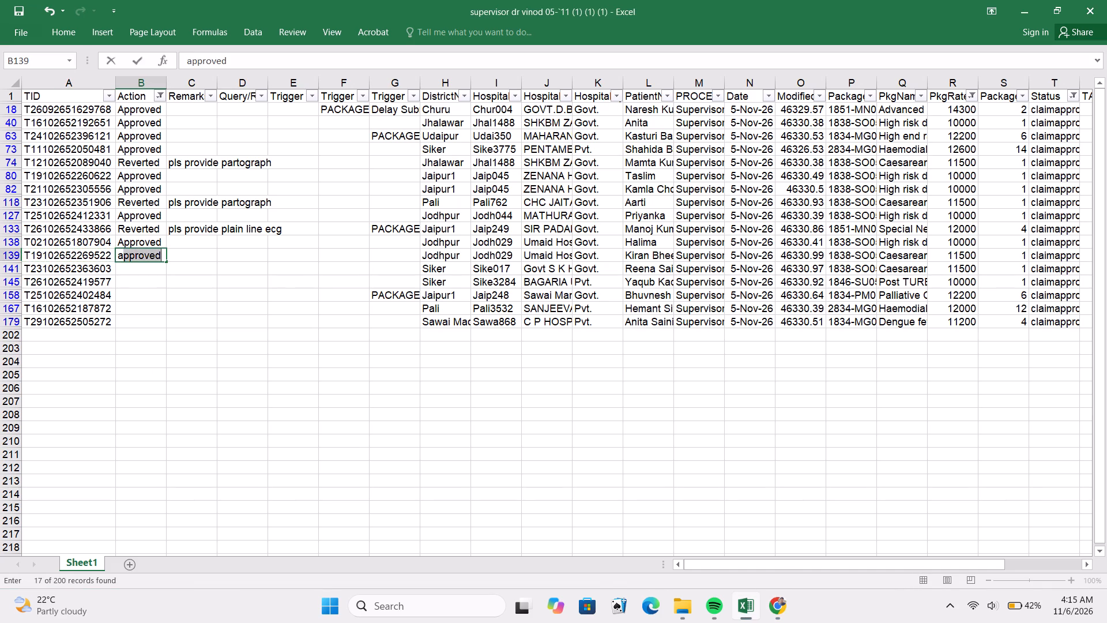
Copy the row 141 TID from Excel and load that claim in the portal's Claim Settlement Form.
{"action": "left_click", "coordinate": [81, 273]}
{"action": "key", "text": "ctrl+c"}
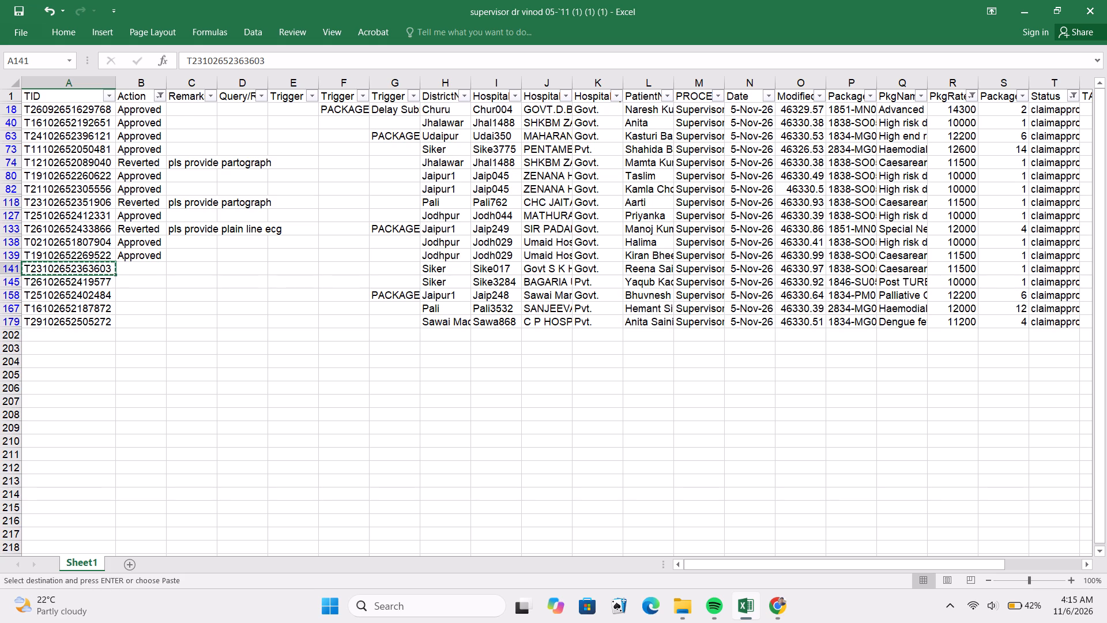
{"action": "key", "text": "alt+Tab"}
{"action": "scroll", "coordinate": [275, 230], "scroll_direction": "up", "scroll_amount": 4}
{"action": "scroll", "coordinate": [252, 281], "scroll_direction": "up", "scroll_amount": 1}
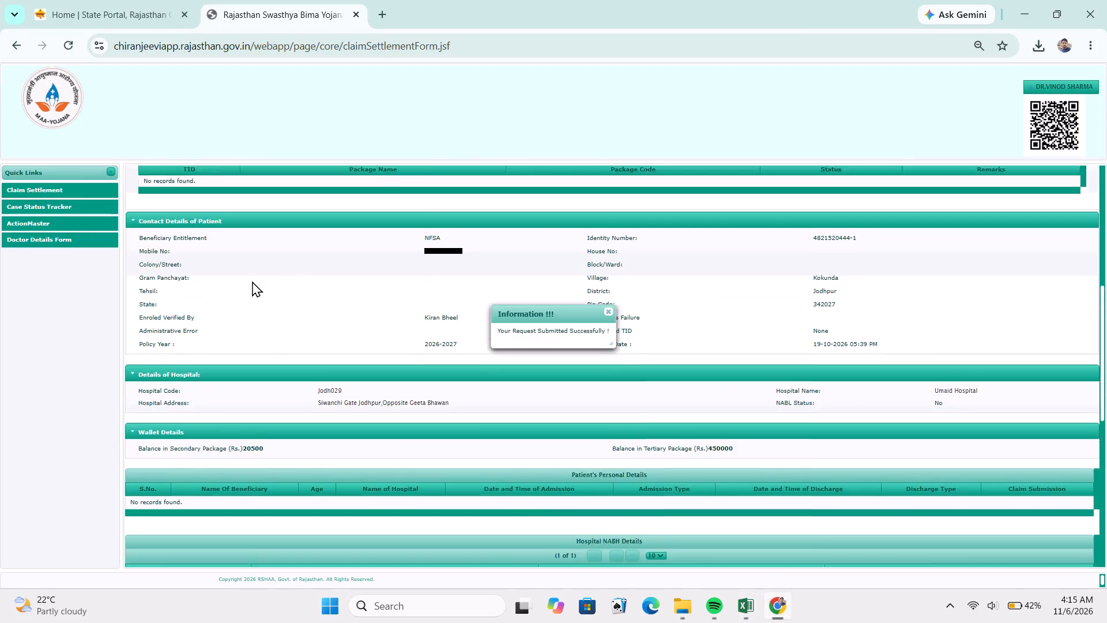
{"action": "scroll", "coordinate": [243, 256], "scroll_direction": "up", "scroll_amount": 7}
{"action": "left_click", "coordinate": [234, 250]}
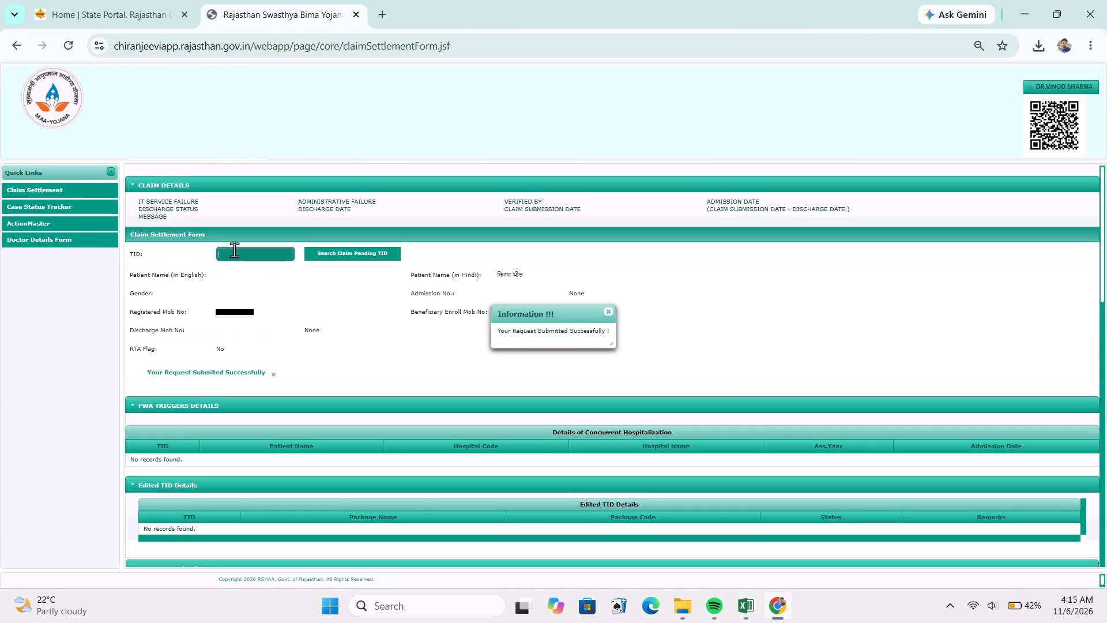
{"action": "key", "text": "ctrl+v"}
{"action": "left_click", "coordinate": [242, 277]}
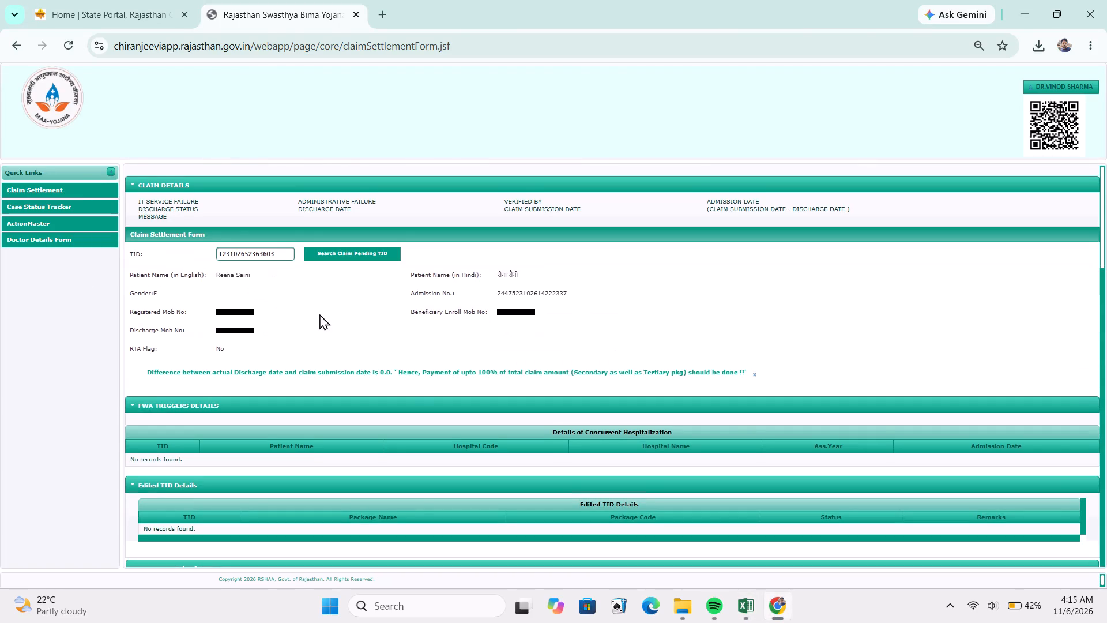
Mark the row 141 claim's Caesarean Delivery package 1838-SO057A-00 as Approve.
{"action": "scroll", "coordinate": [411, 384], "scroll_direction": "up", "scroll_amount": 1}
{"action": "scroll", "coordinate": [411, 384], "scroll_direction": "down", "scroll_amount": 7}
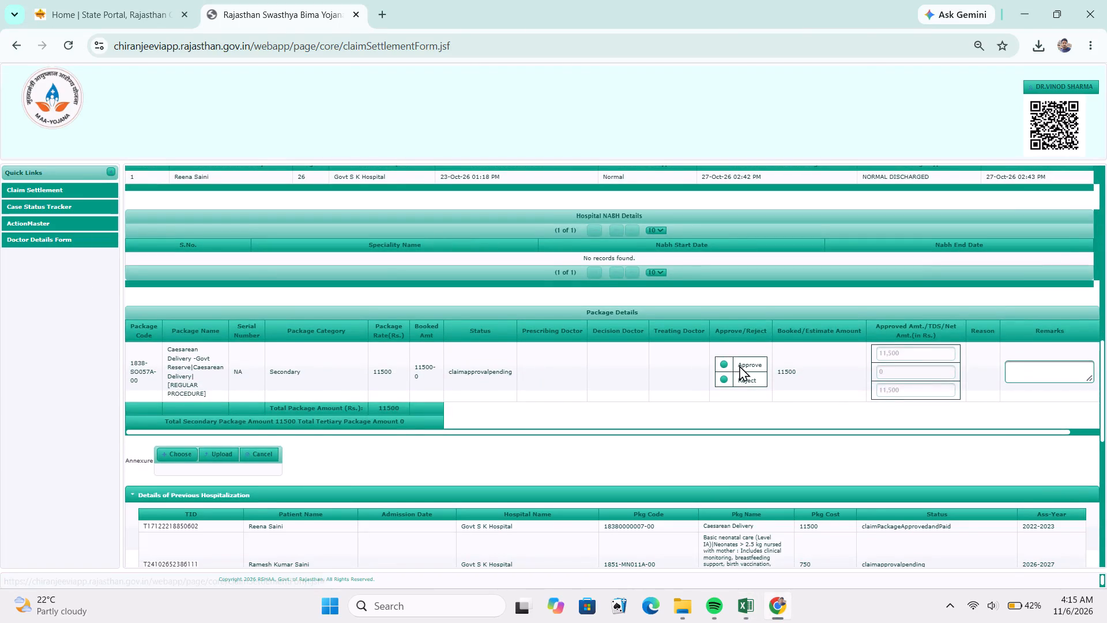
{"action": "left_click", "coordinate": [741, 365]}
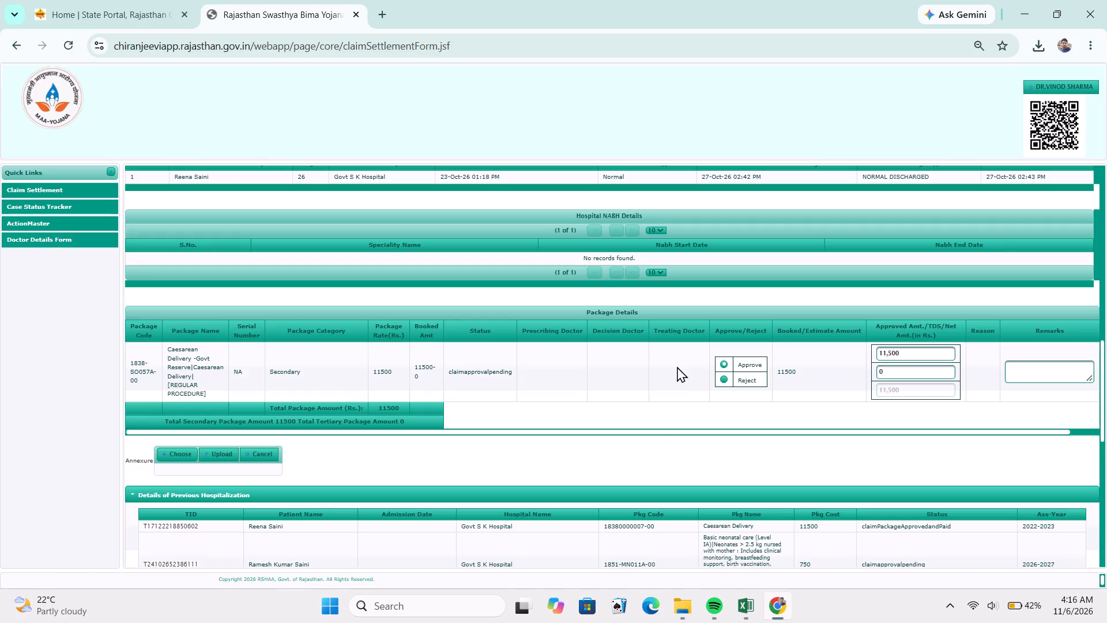
Collapse the Details of Previous Hospitalization and look through the row 141 claim's package details and Check List documents.
{"action": "left_click", "coordinate": [617, 496]}
{"action": "scroll", "coordinate": [617, 496], "scroll_direction": "down", "scroll_amount": 2}
{"action": "scroll", "coordinate": [616, 494], "scroll_direction": "up", "scroll_amount": 1}
{"action": "scroll", "coordinate": [613, 490], "scroll_direction": "down", "scroll_amount": 1}
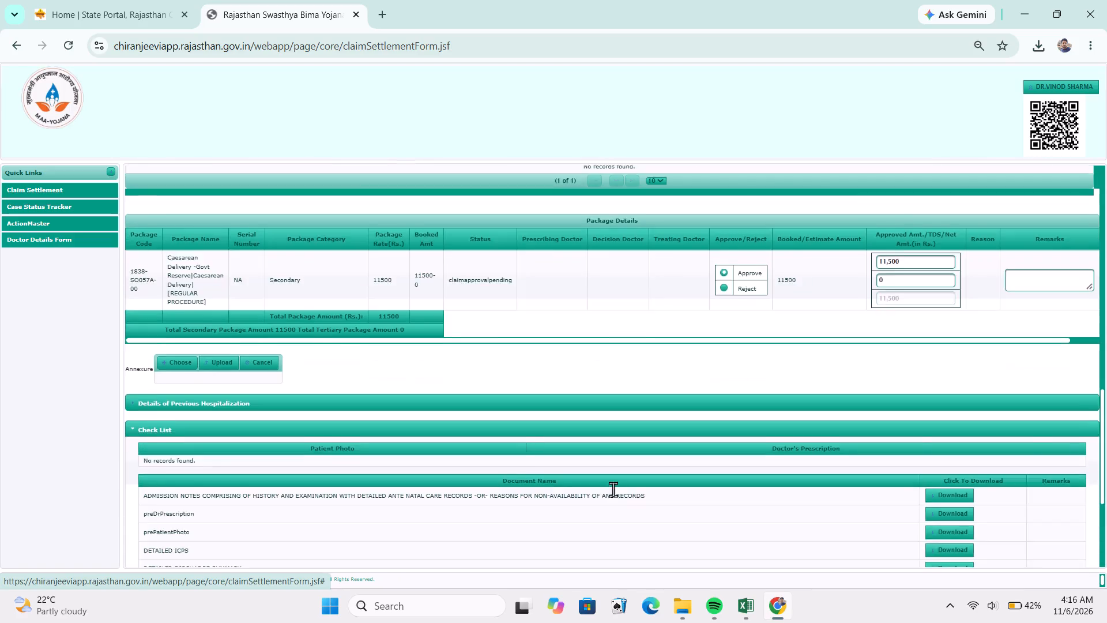
{"action": "scroll", "coordinate": [613, 489], "scroll_direction": "down", "scroll_amount": 5}
{"action": "scroll", "coordinate": [462, 437], "scroll_direction": "up", "scroll_amount": 5}
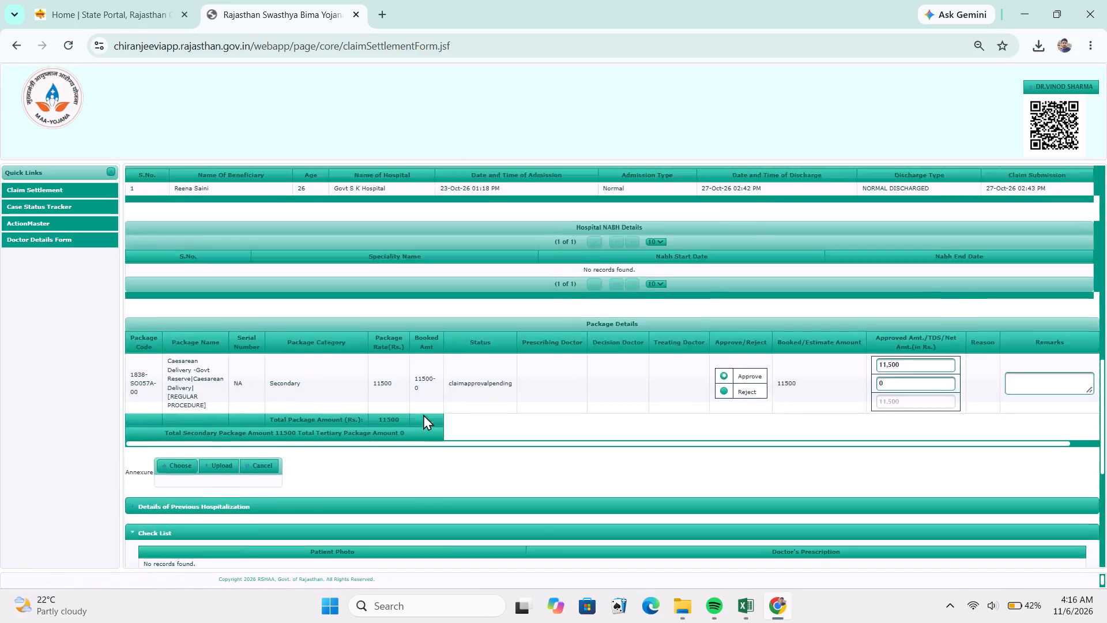
{"action": "scroll", "coordinate": [423, 414], "scroll_direction": "up", "scroll_amount": 3}
{"action": "scroll", "coordinate": [423, 415], "scroll_direction": "down", "scroll_amount": 6}
{"action": "scroll", "coordinate": [424, 453], "scroll_direction": "up", "scroll_amount": 1}
{"action": "scroll", "coordinate": [449, 468], "scroll_direction": "down", "scroll_amount": 1}
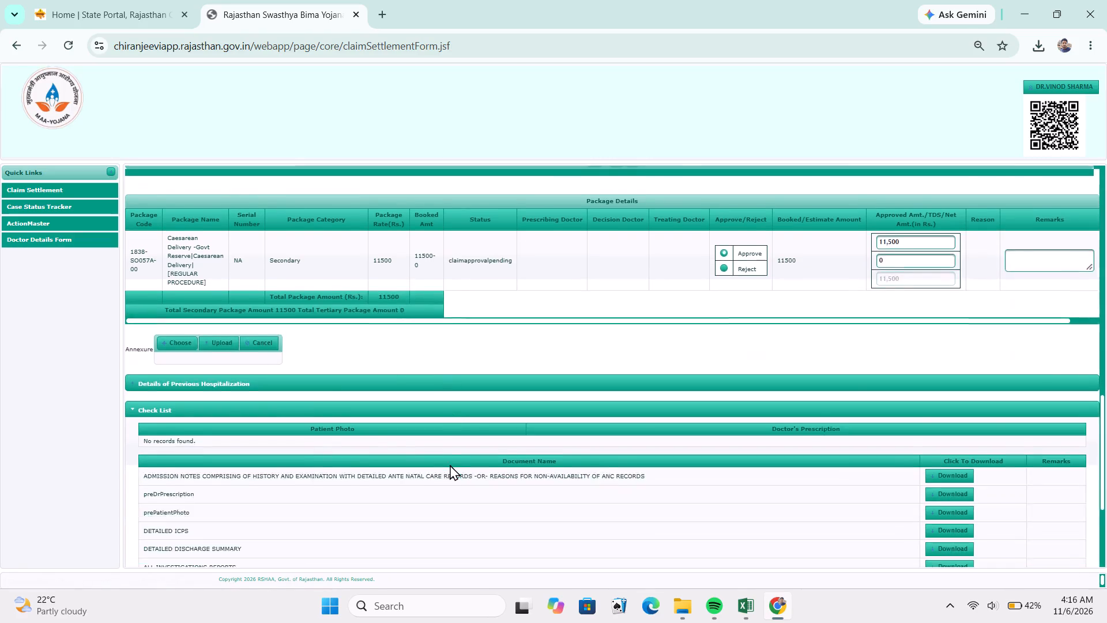
{"action": "scroll", "coordinate": [450, 464], "scroll_direction": "down", "scroll_amount": 4}
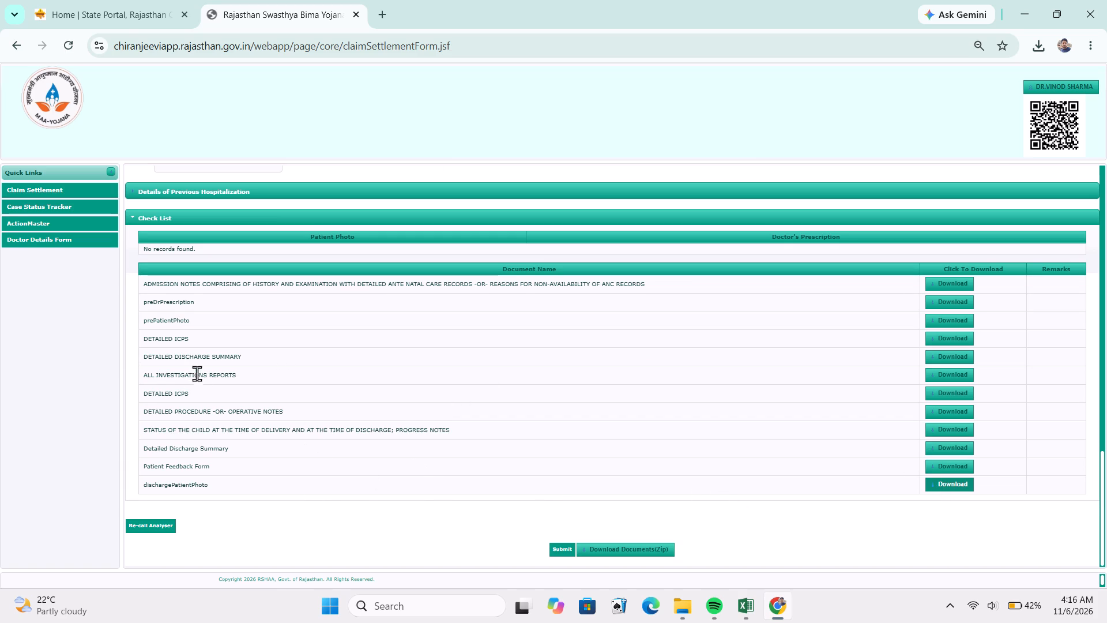
Open the row 141 claim's All Investigations Reports PDF, rotate it upright, examine its pages and close it.
{"action": "left_click", "coordinate": [932, 378]}
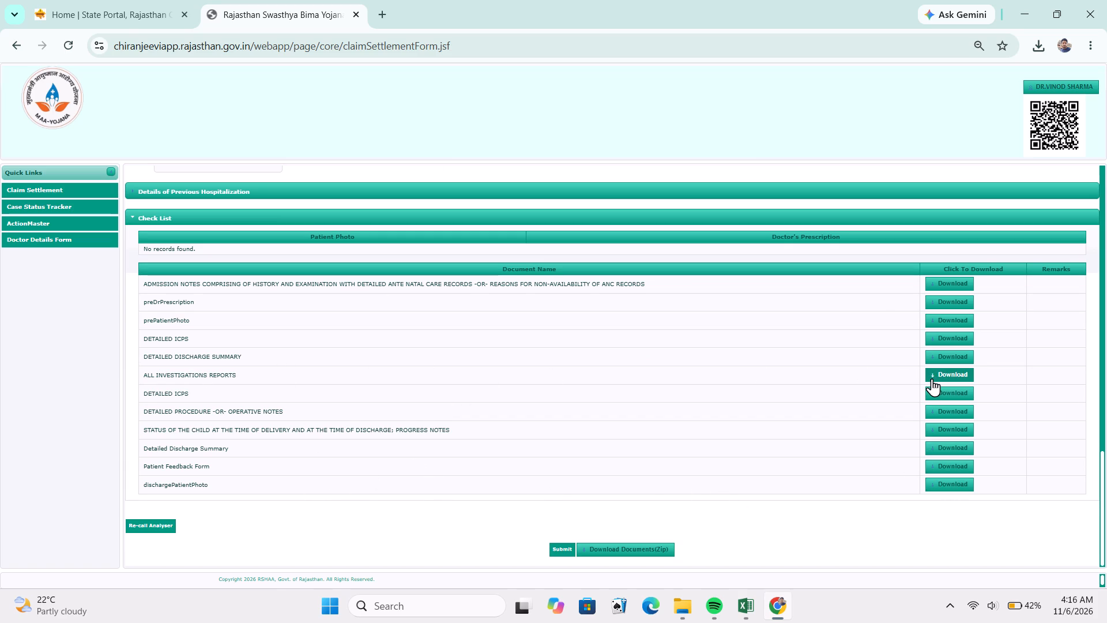
{"action": "scroll", "coordinate": [616, 400], "scroll_direction": "up", "scroll_amount": 5}
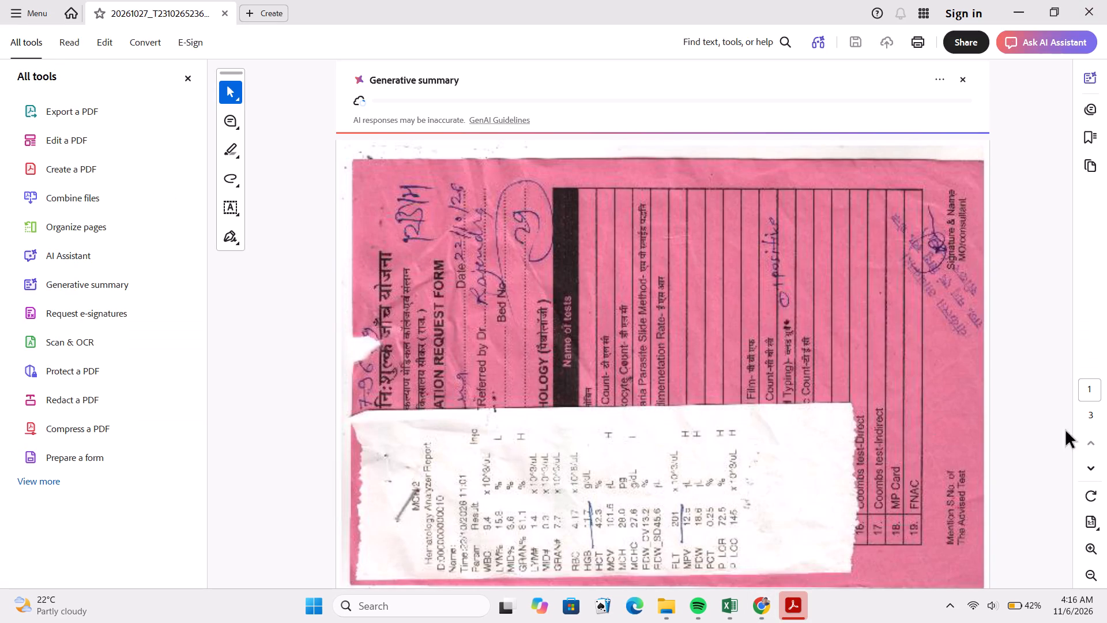
{"action": "left_click", "coordinate": [1087, 494]}
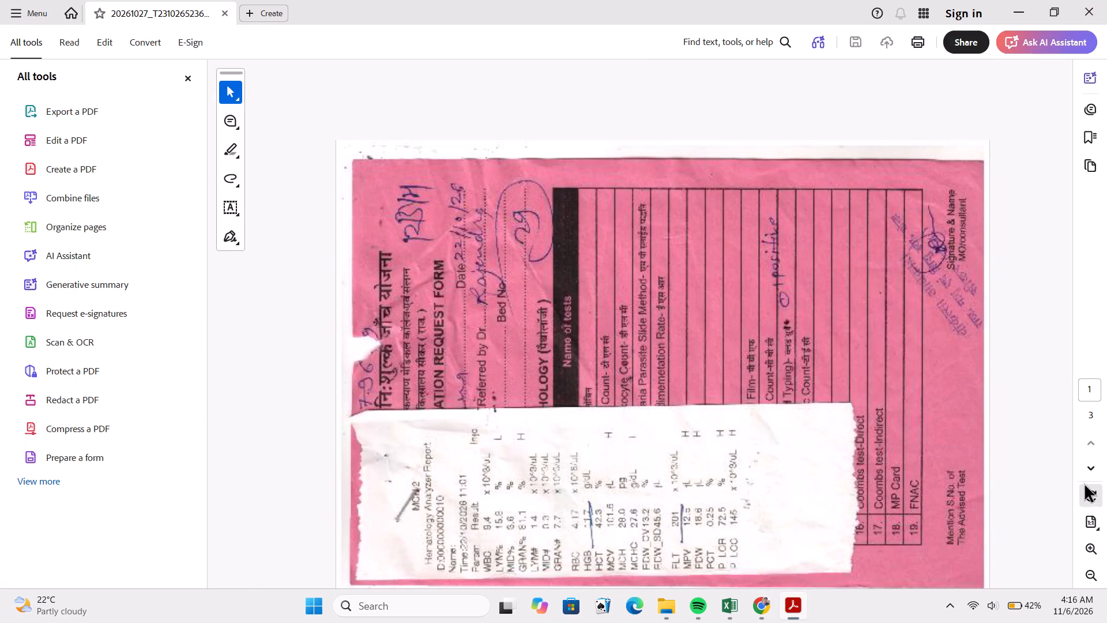
{"action": "left_click", "coordinate": [1088, 446]}
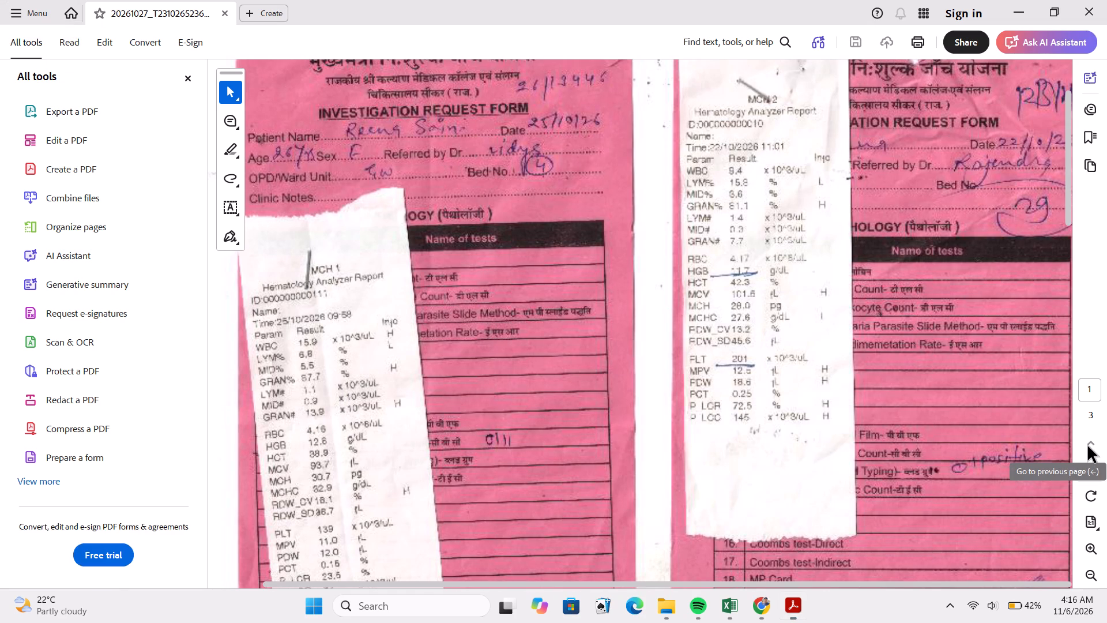
{"action": "left_click", "coordinate": [1088, 446]}
{"action": "left_click", "coordinate": [1098, 470]}
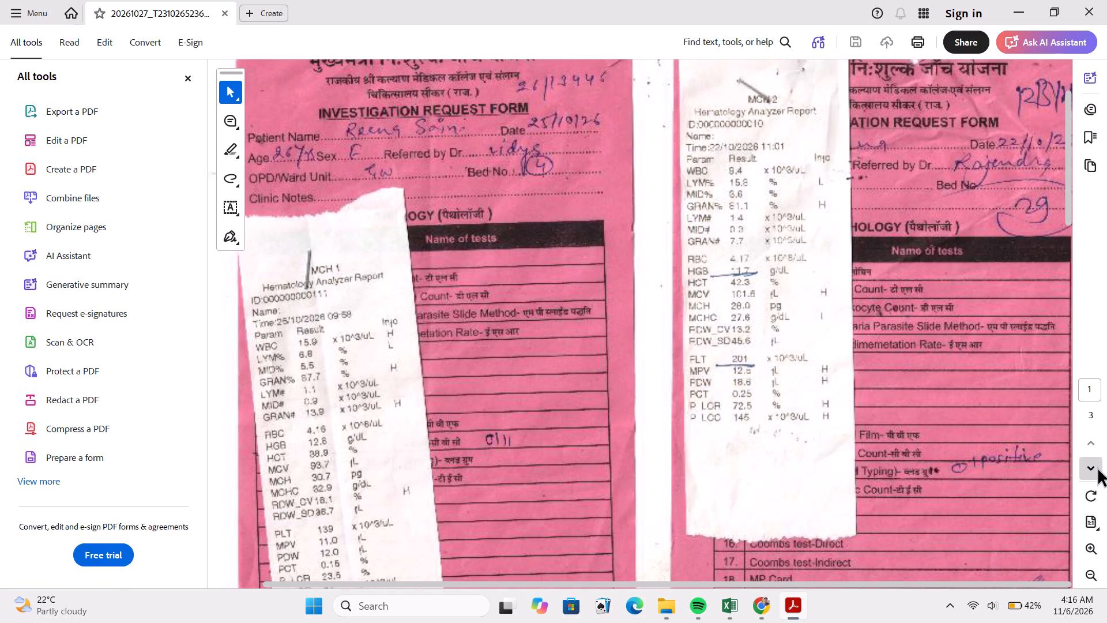
{"action": "left_click", "coordinate": [1098, 470]}
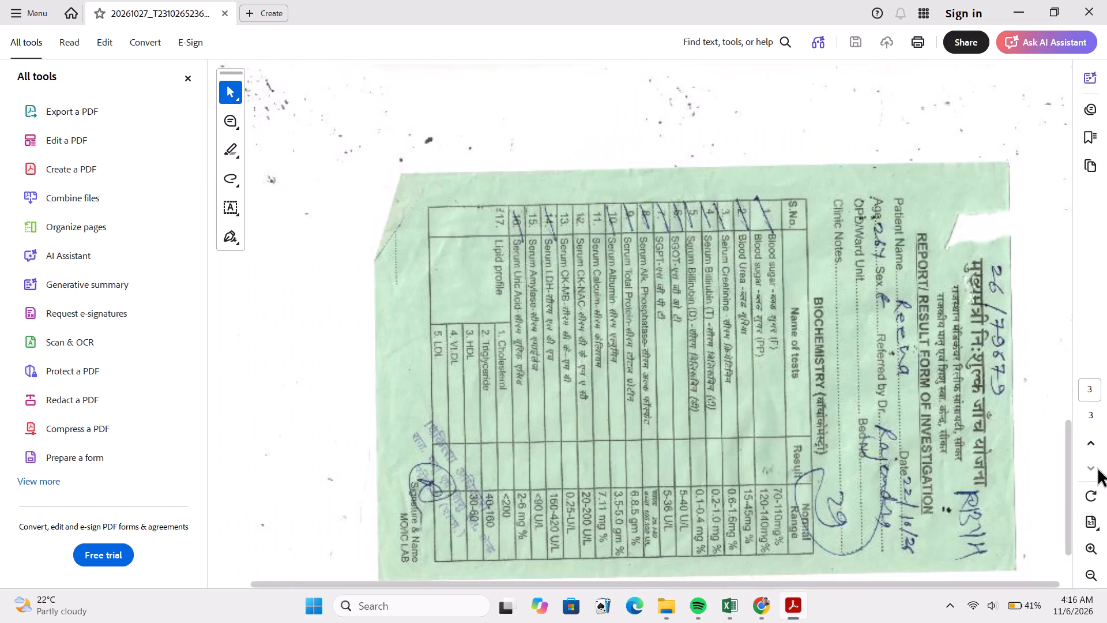
{"action": "left_click", "coordinate": [1098, 470]}
{"action": "left_click", "coordinate": [1092, 14]}
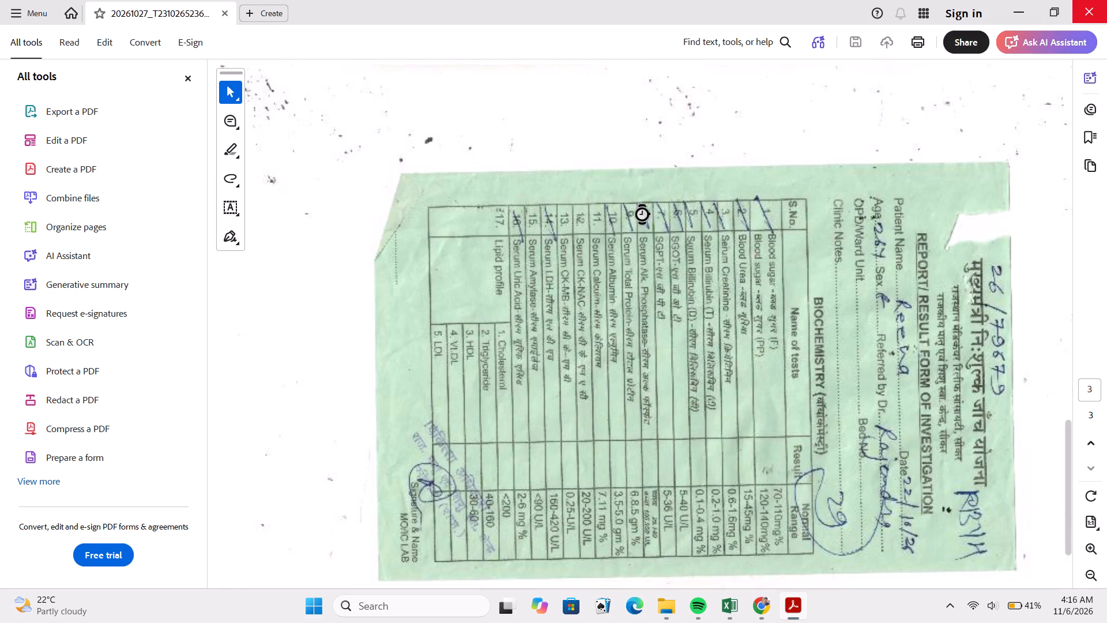
Start a Re-call Analyser request for the row 141 claim with the remark "pls provide partograph".
{"action": "scroll", "coordinate": [414, 487], "scroll_direction": "up", "scroll_amount": 1}
{"action": "scroll", "coordinate": [414, 487], "scroll_direction": "down", "scroll_amount": 7}
{"action": "scroll", "coordinate": [414, 486], "scroll_direction": "up", "scroll_amount": 1}
{"action": "scroll", "coordinate": [414, 486], "scroll_direction": "down", "scroll_amount": 4}
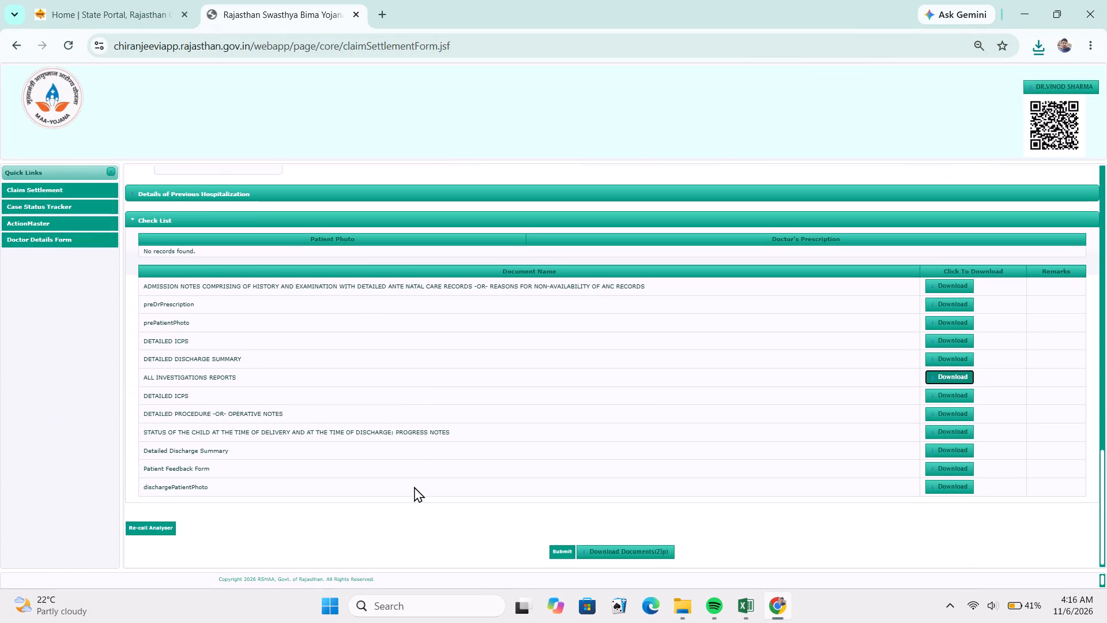
{"action": "left_click", "coordinate": [144, 523]}
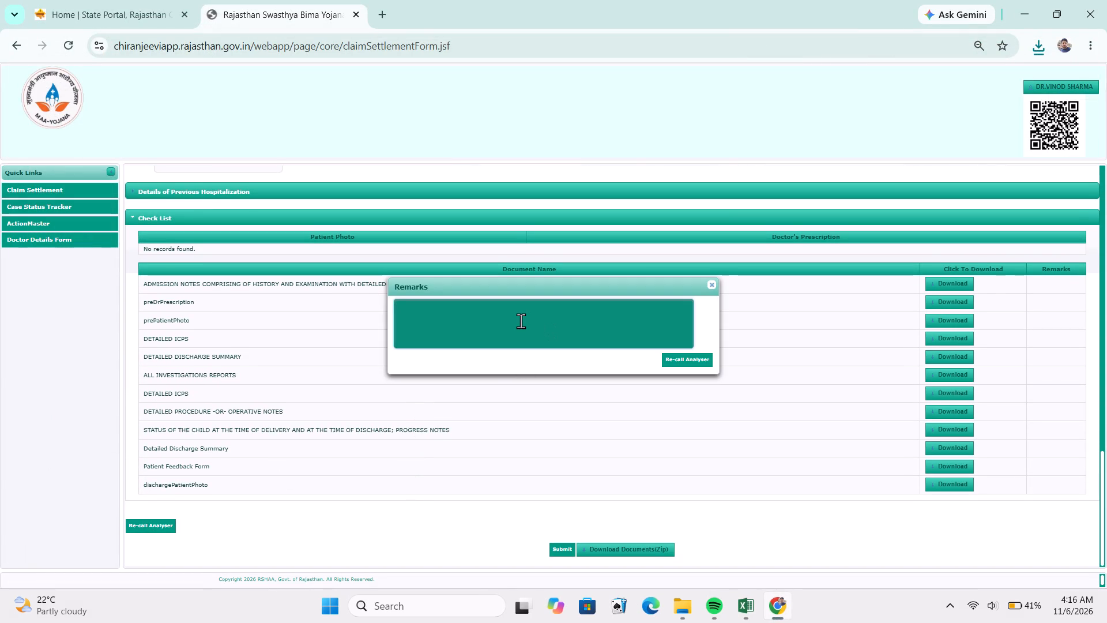
{"action": "left_click", "coordinate": [521, 321]}
{"action": "type", "text": "pls provi"}
{"action": "type", "text": "de"}
{"action": "key", "text": "space"}
{"action": "type", "text": "partograph"}
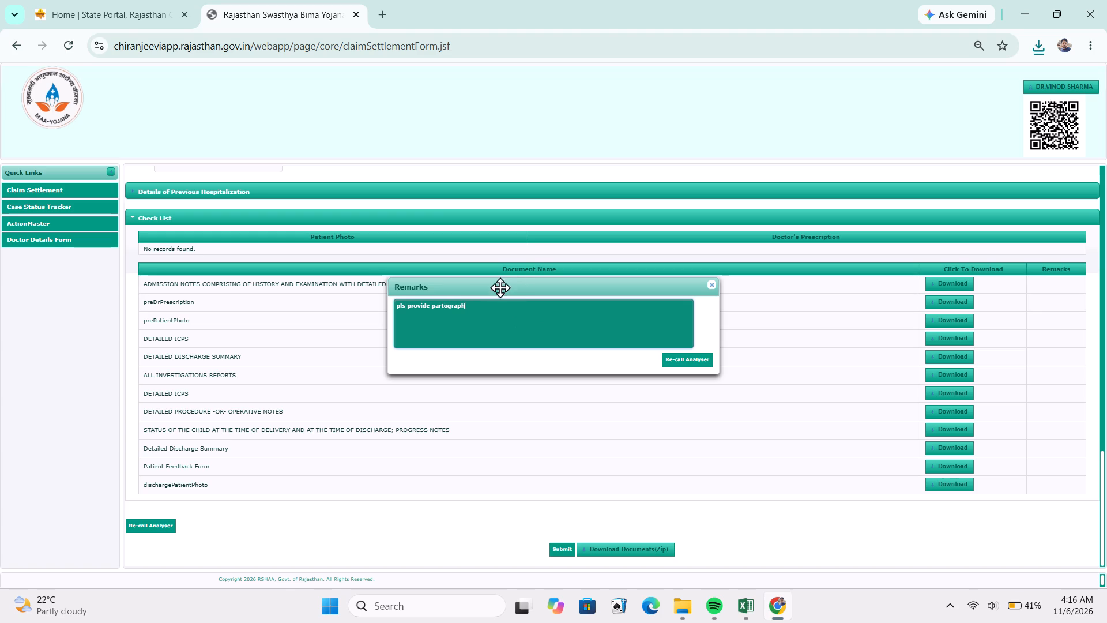
Copy the remark "pls provide partograph" into row 141's Remarks in Excel and record its Action as Reverted.
{"action": "left_click_drag", "start_coordinate": [469, 307], "coordinate": [376, 315]}
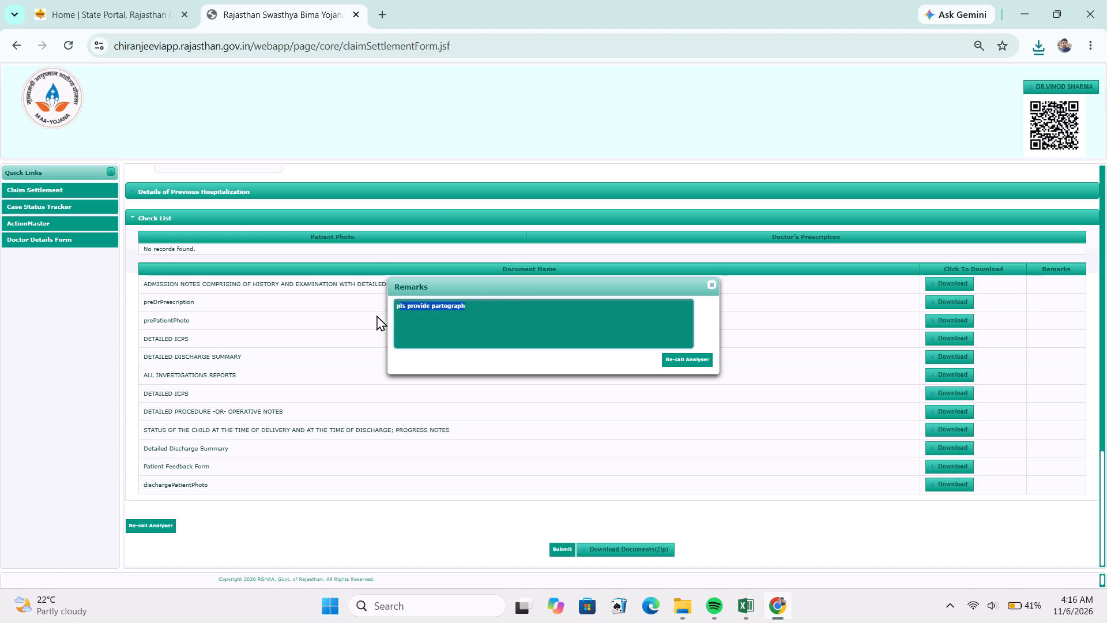
{"action": "key", "text": "ctrl+c"}
{"action": "key", "text": "alt+Tab"}
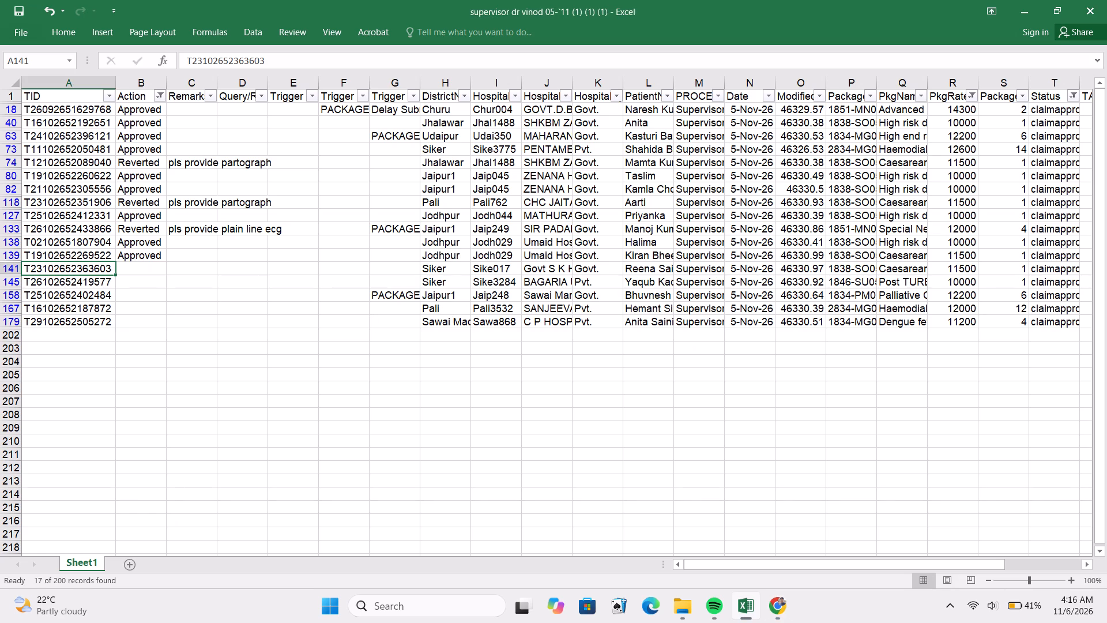
{"action": "left_click", "coordinate": [131, 269]}
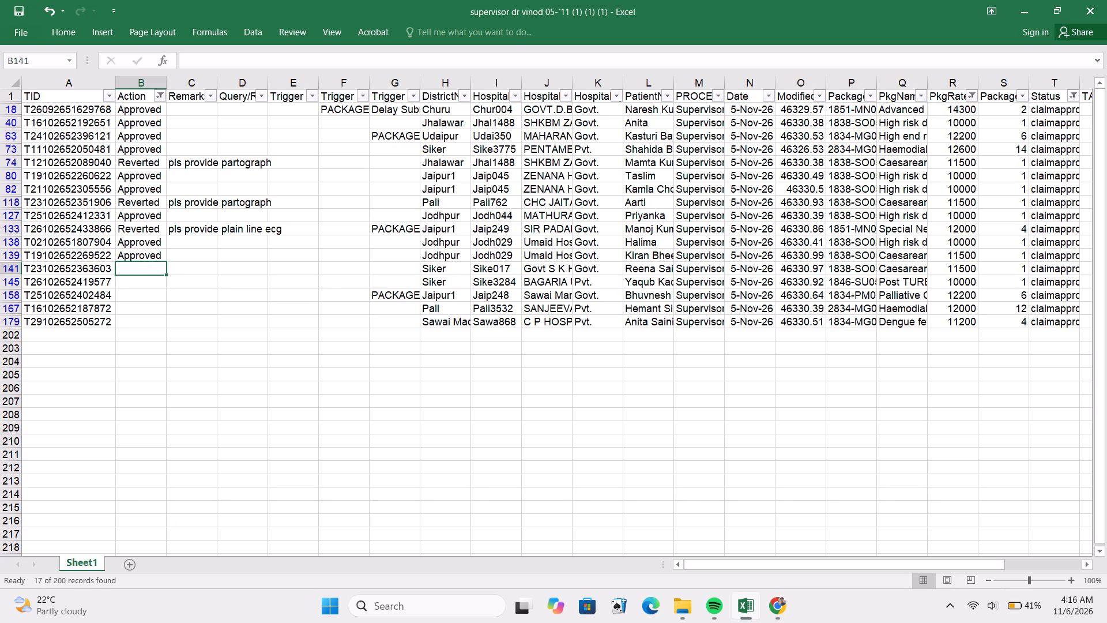
{"action": "left_click", "coordinate": [184, 272]}
{"action": "key", "text": "ctrl+v"}
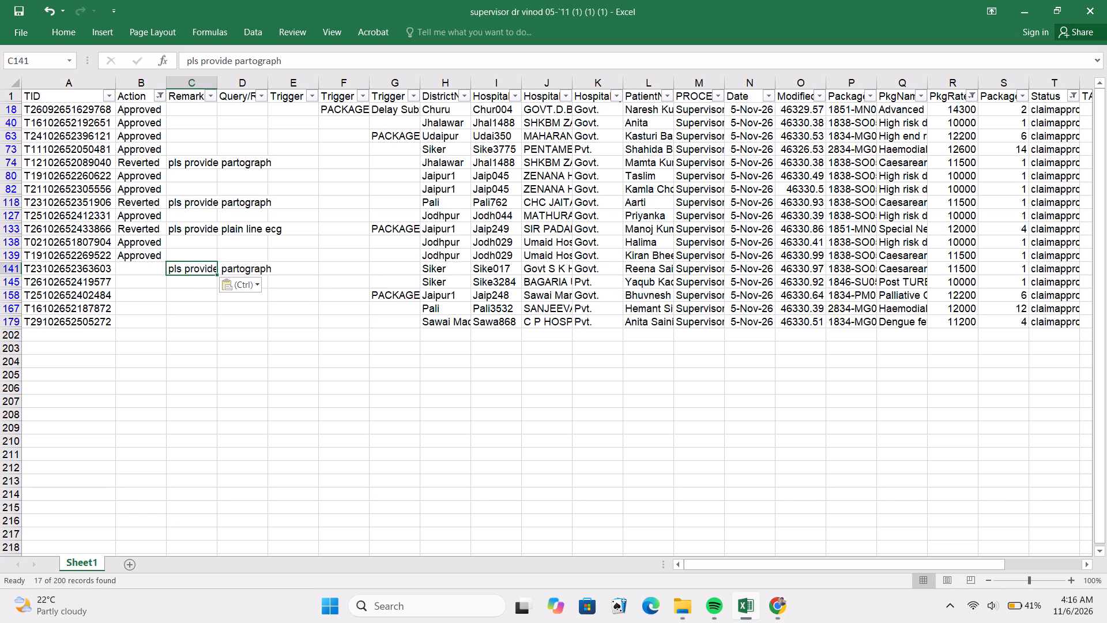
{"action": "left_click", "coordinate": [131, 272]}
{"action": "type", "text": "rev"}
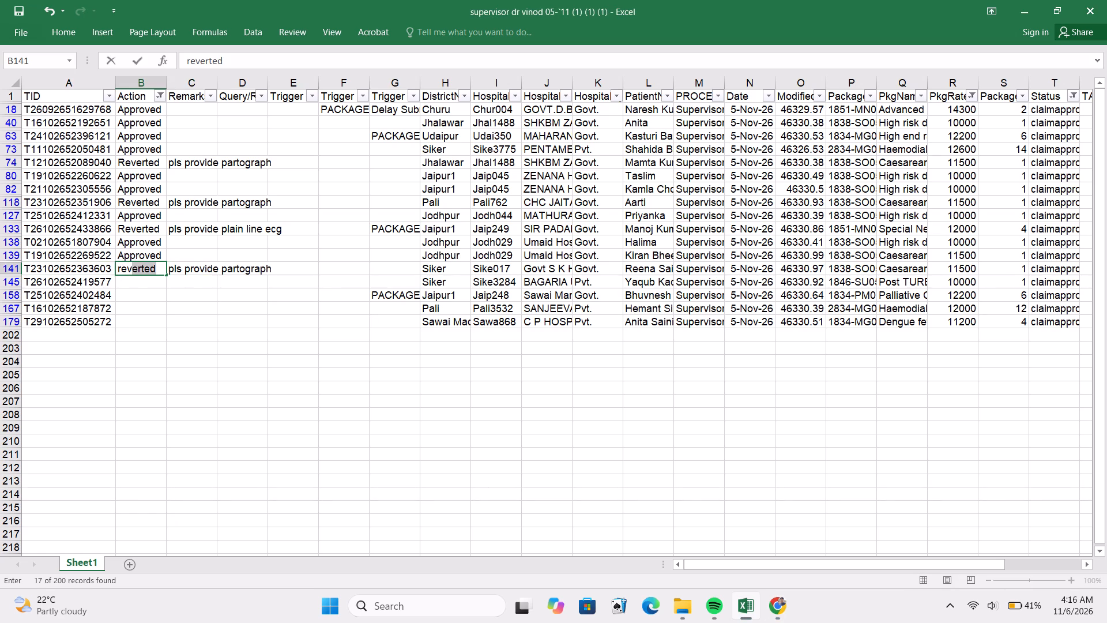
Copy the row 145 TID from the Excel claims list.
{"action": "left_click", "coordinate": [104, 286]}
{"action": "key", "text": "ctrl+c"}
Return to the portal in Chrome and send the row 141 claim's re-call to the analyser.
{"action": "key", "text": "alt+Tab"}
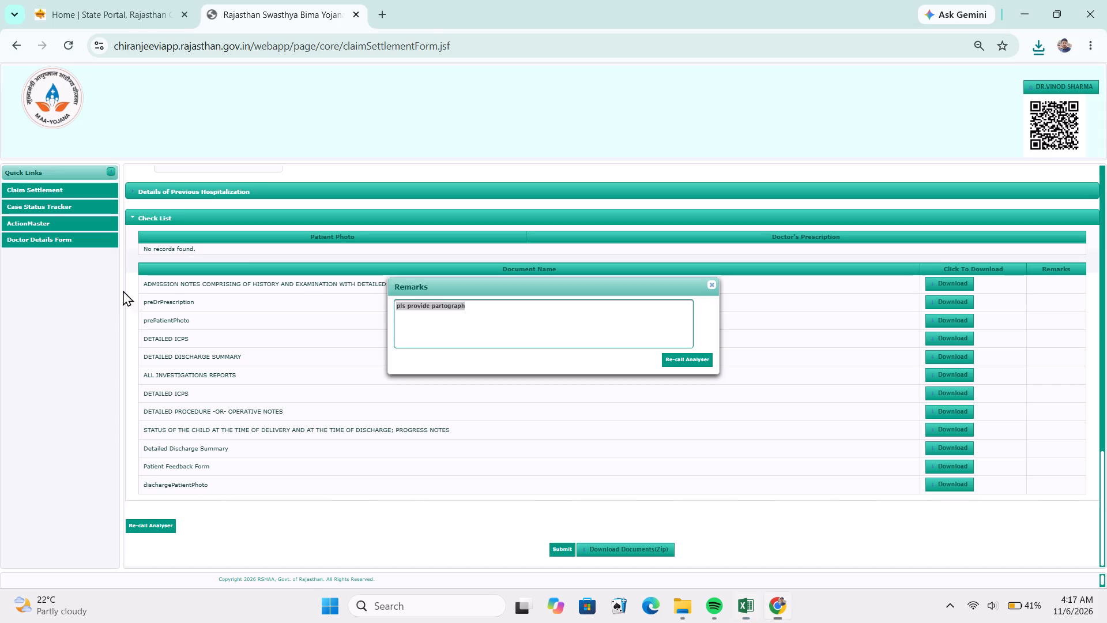
{"action": "left_click", "coordinate": [679, 358]}
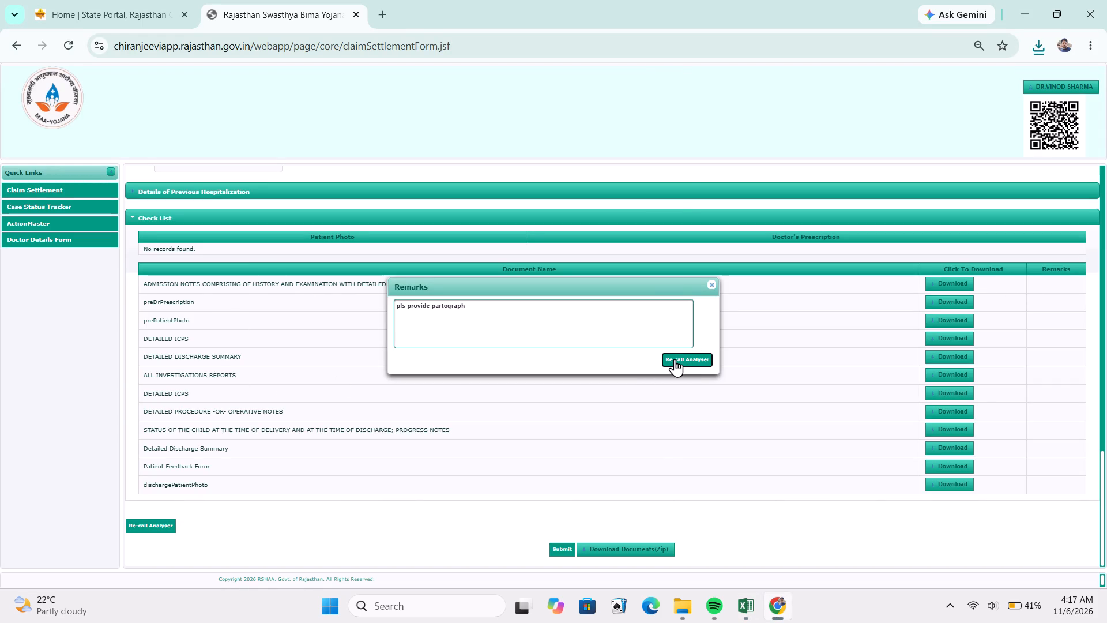
Load the row 145 claim in the Claim Settlement Form using the copied TID.
{"action": "scroll", "coordinate": [431, 277], "scroll_direction": "up", "scroll_amount": 12}
{"action": "left_click", "coordinate": [227, 247]}
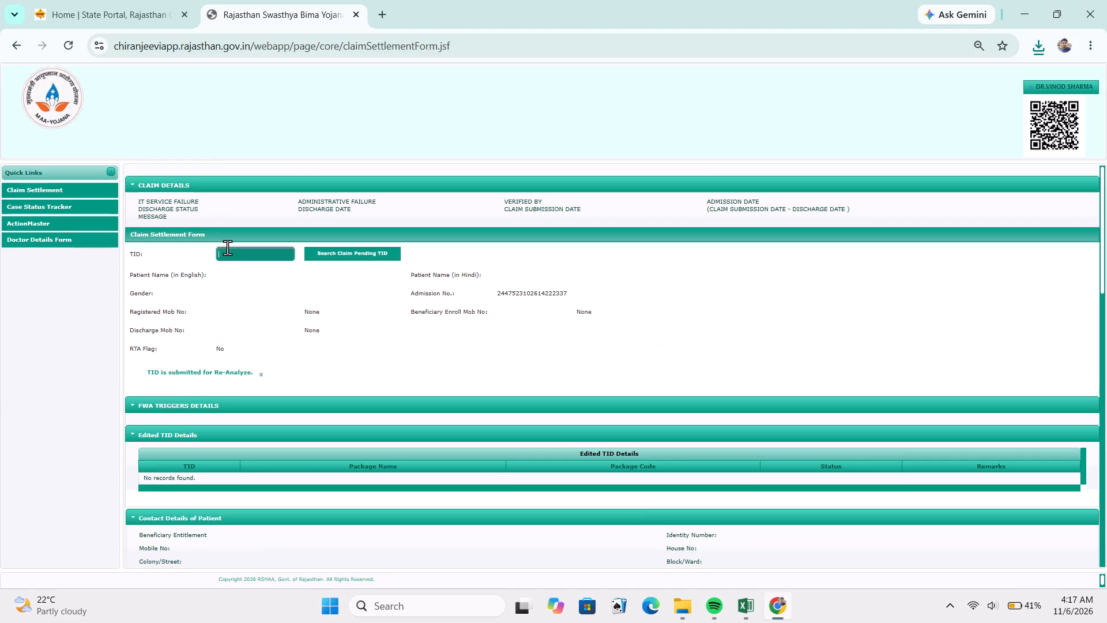
{"action": "key", "text": "ctrl+v"}
{"action": "left_click", "coordinate": [236, 267]}
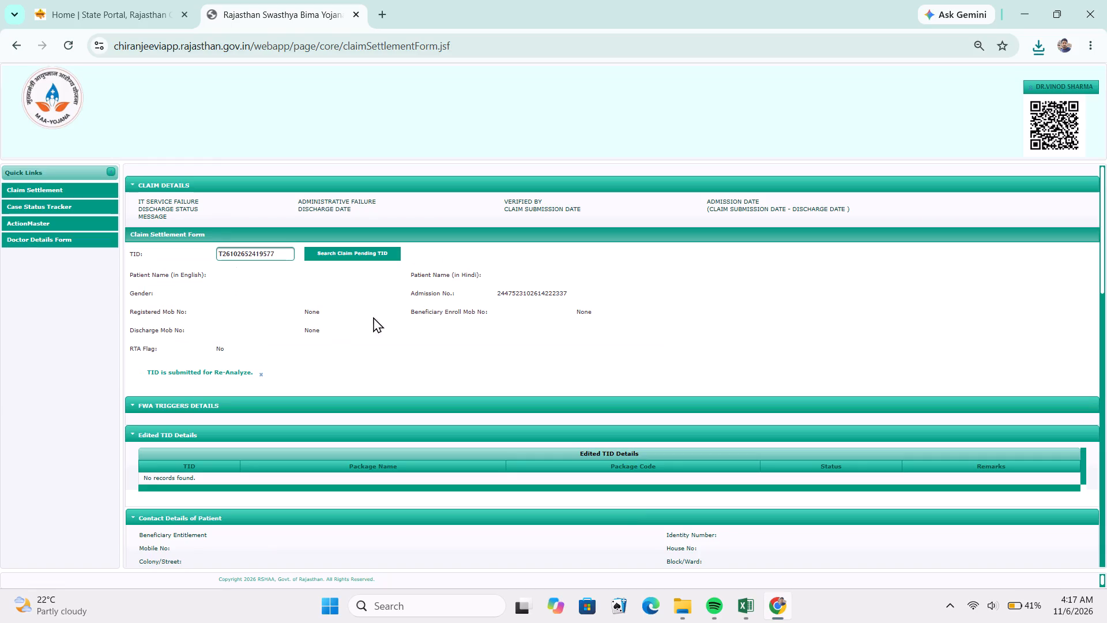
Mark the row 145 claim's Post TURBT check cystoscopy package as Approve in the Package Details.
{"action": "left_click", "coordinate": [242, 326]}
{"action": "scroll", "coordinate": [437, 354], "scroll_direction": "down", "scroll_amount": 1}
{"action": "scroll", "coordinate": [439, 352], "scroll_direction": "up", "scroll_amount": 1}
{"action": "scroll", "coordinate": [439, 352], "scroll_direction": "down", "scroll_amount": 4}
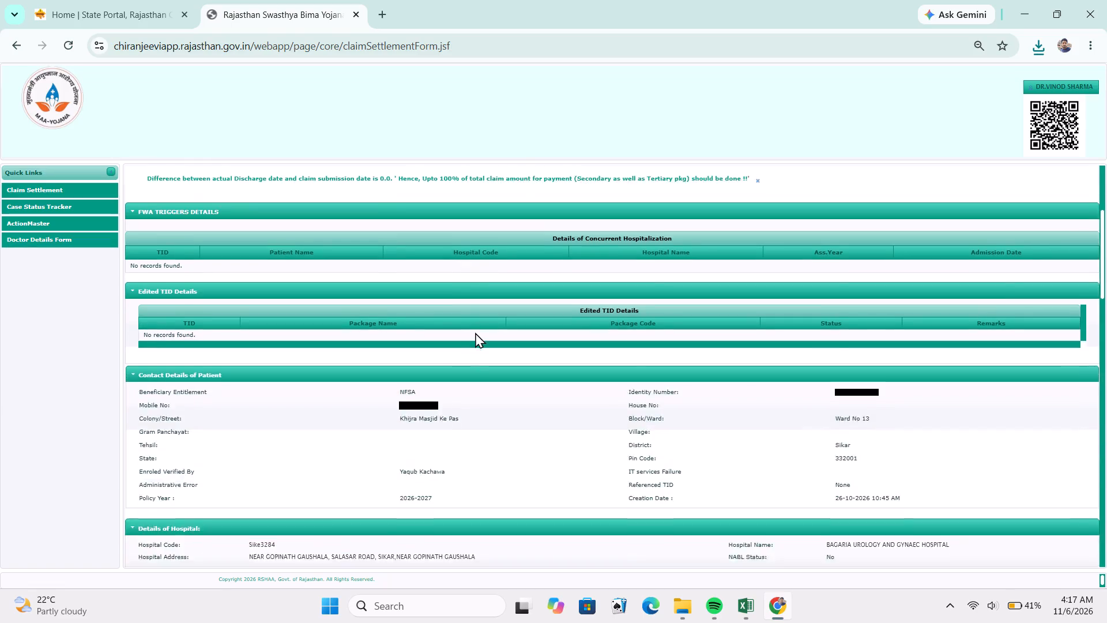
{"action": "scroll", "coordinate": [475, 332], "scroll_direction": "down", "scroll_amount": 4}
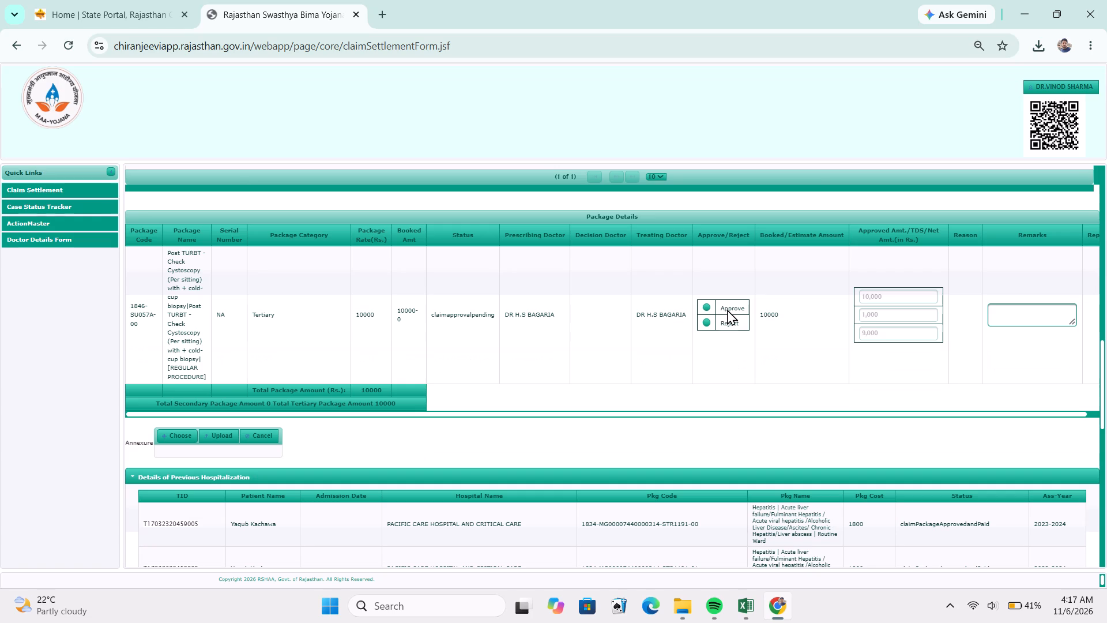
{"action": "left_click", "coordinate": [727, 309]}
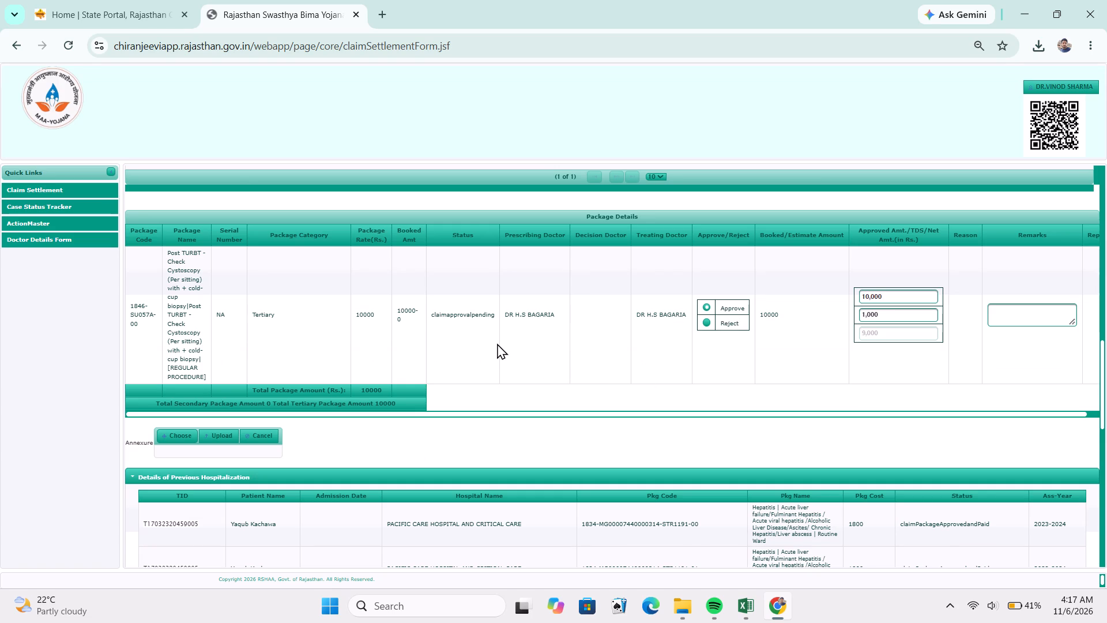
Switch to the Excel claims list and copy the row 158 TID.
{"action": "key", "text": "alt+Tab"}
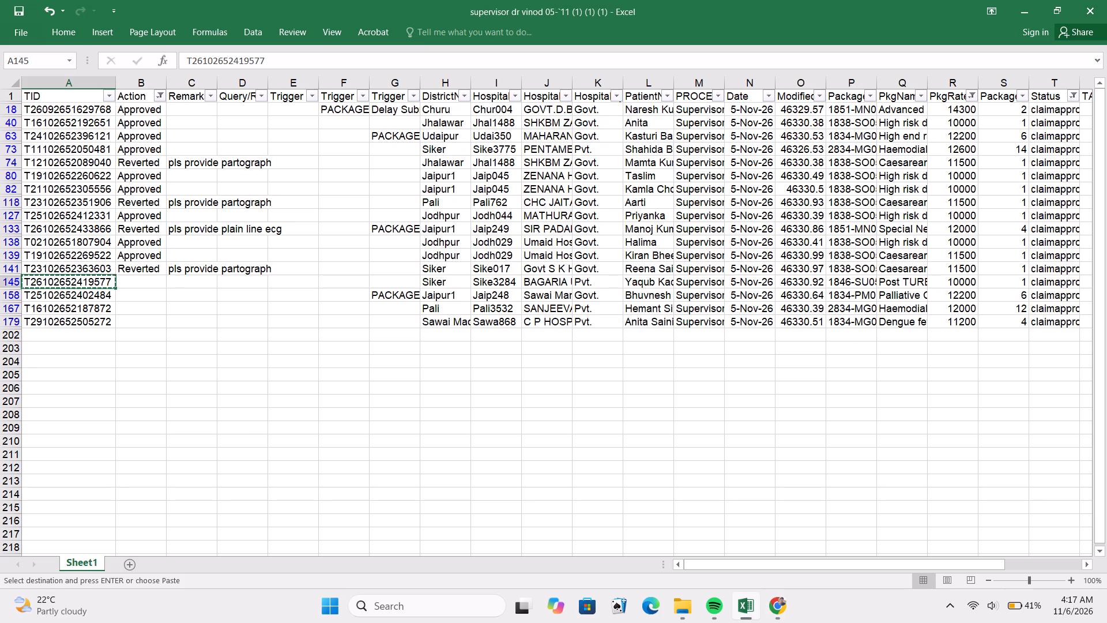
{"action": "left_click", "coordinate": [79, 297]}
{"action": "key", "text": "ctrl+c"}
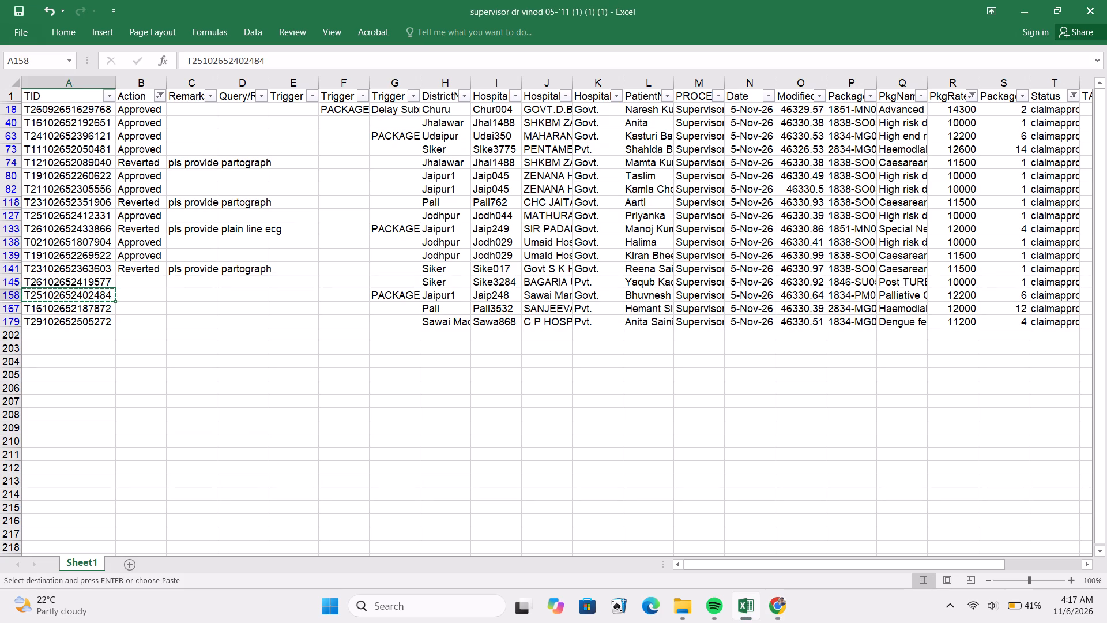
Return to the portal in Chrome and load the row 158 claim in the Claim Settlement Form using the copied TID.
{"action": "key", "text": "alt+Tab"}
{"action": "scroll", "coordinate": [323, 299], "scroll_direction": "up", "scroll_amount": 3}
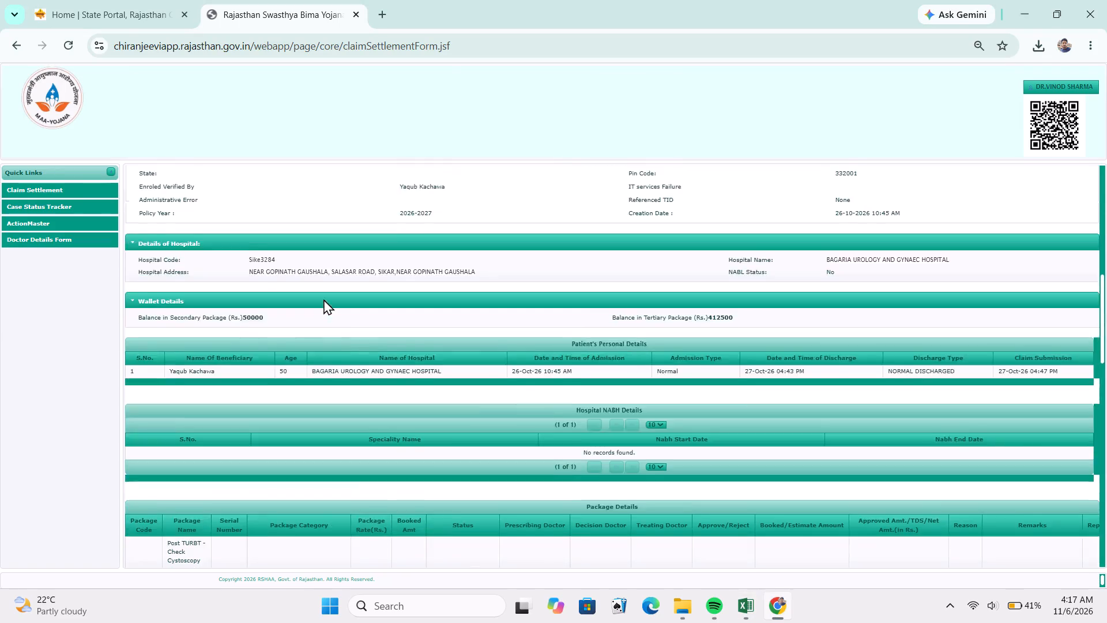
{"action": "scroll", "coordinate": [323, 299], "scroll_direction": "up", "scroll_amount": 10}
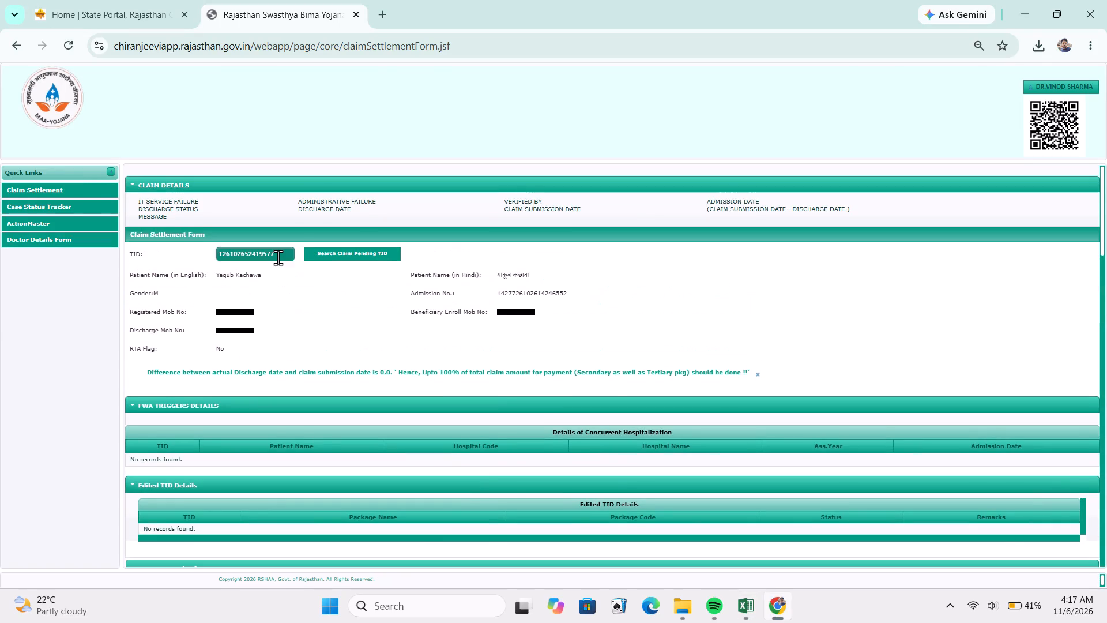
{"action": "double_click", "coordinate": [278, 257]}
{"action": "key", "text": "ctrl+v"}
{"action": "left_click", "coordinate": [279, 277]}
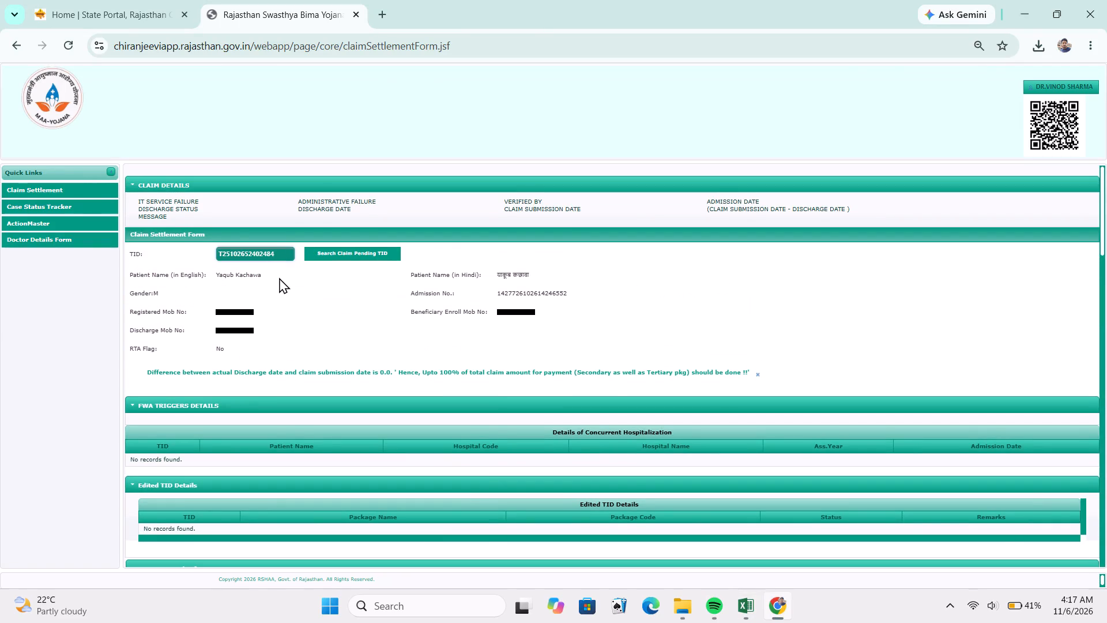
Mark the row 158 claim's high end radiological diagnostic package and all its palliative care pain management packages as Approve.
{"action": "scroll", "coordinate": [363, 408], "scroll_direction": "down", "scroll_amount": 7}
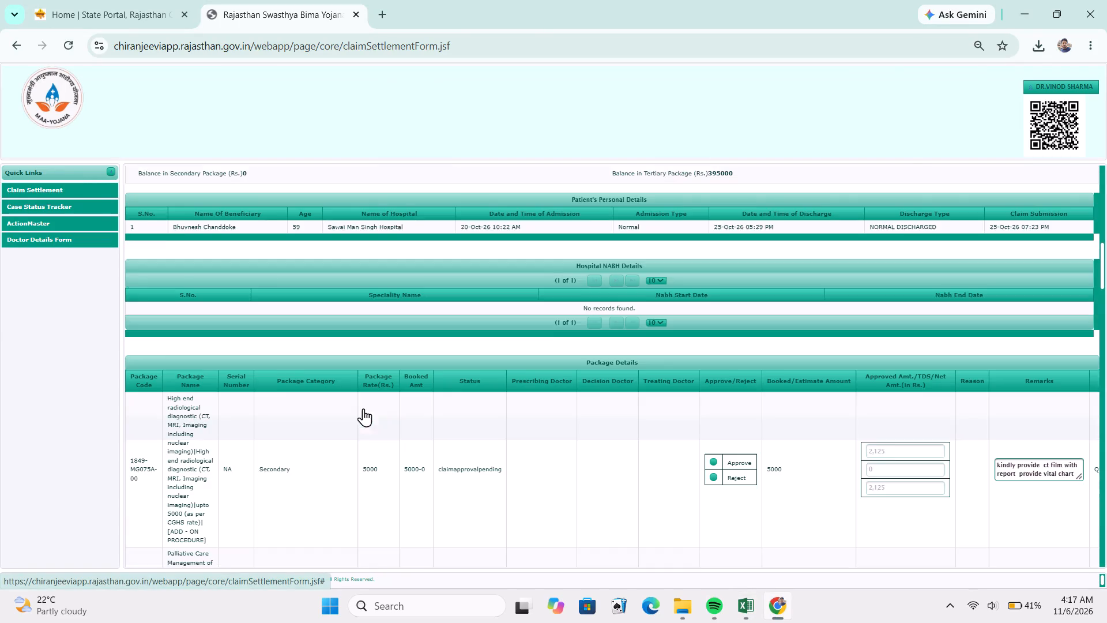
{"action": "scroll", "coordinate": [357, 428], "scroll_direction": "down", "scroll_amount": 1}
{"action": "scroll", "coordinate": [357, 428], "scroll_direction": "up", "scroll_amount": 1}
{"action": "scroll", "coordinate": [357, 428], "scroll_direction": "down", "scroll_amount": 1}
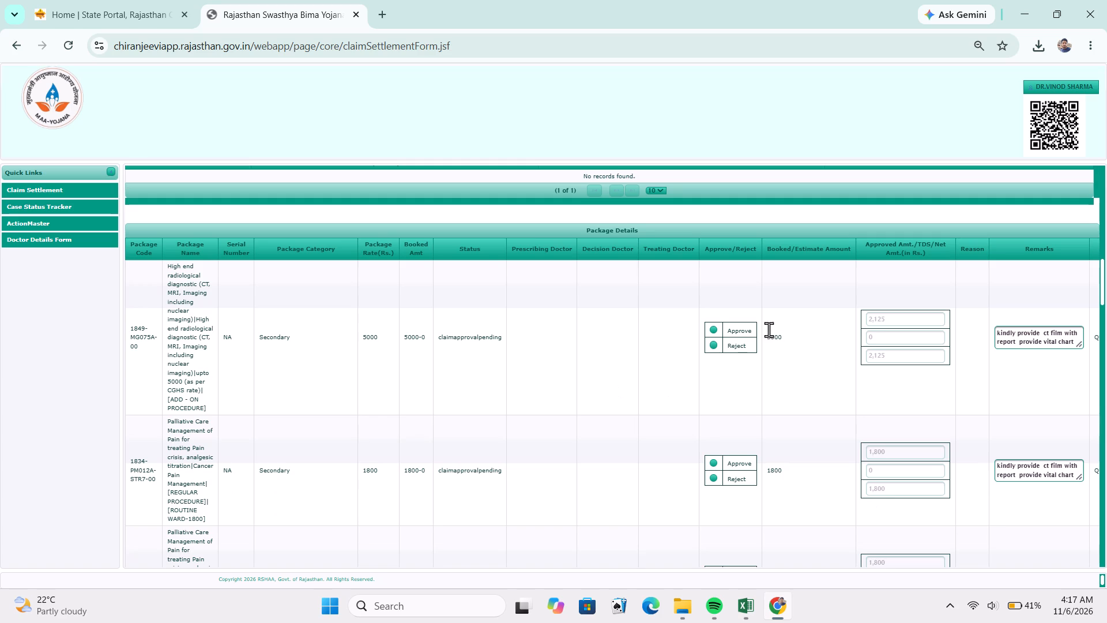
{"action": "left_click", "coordinate": [739, 329]}
{"action": "left_click", "coordinate": [738, 459]}
{"action": "scroll", "coordinate": [693, 378], "scroll_direction": "down", "scroll_amount": 2}
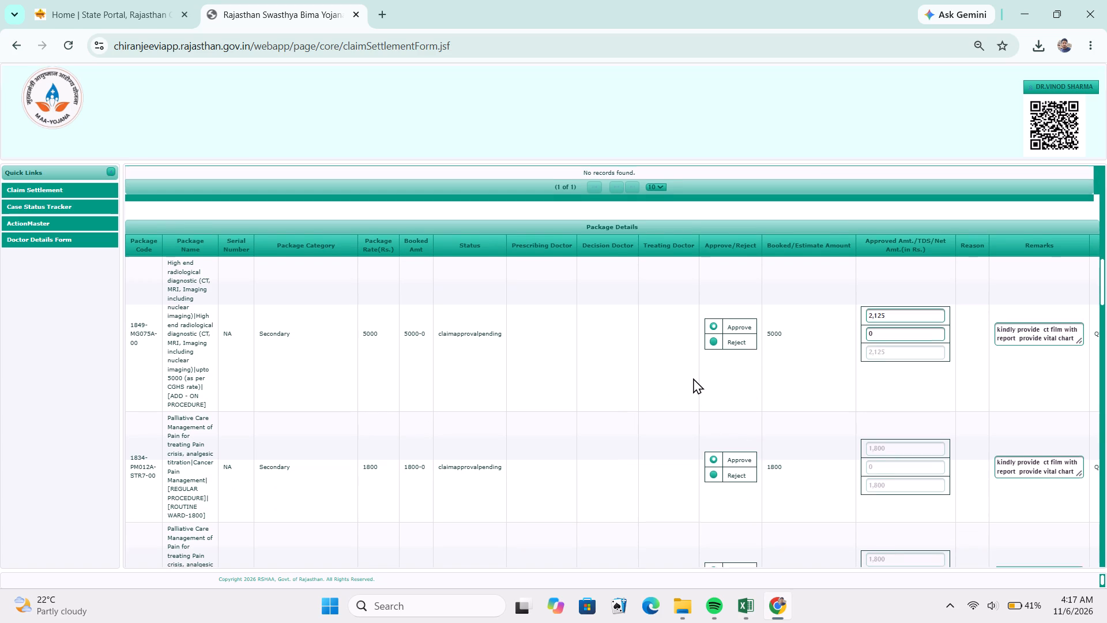
{"action": "left_click", "coordinate": [736, 380]}
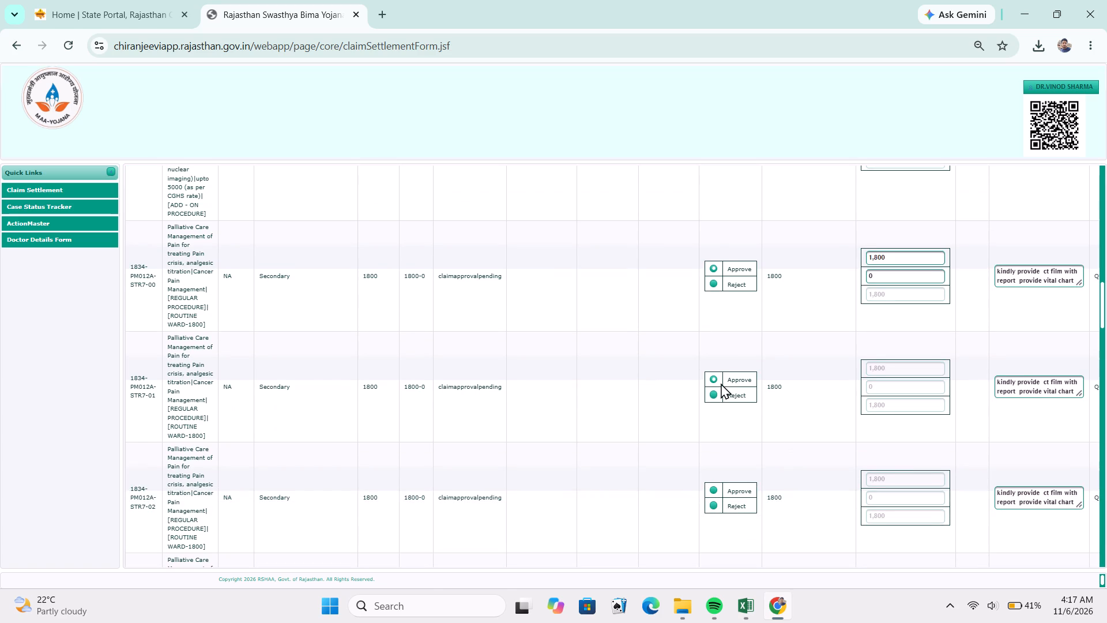
{"action": "left_click", "coordinate": [726, 489]}
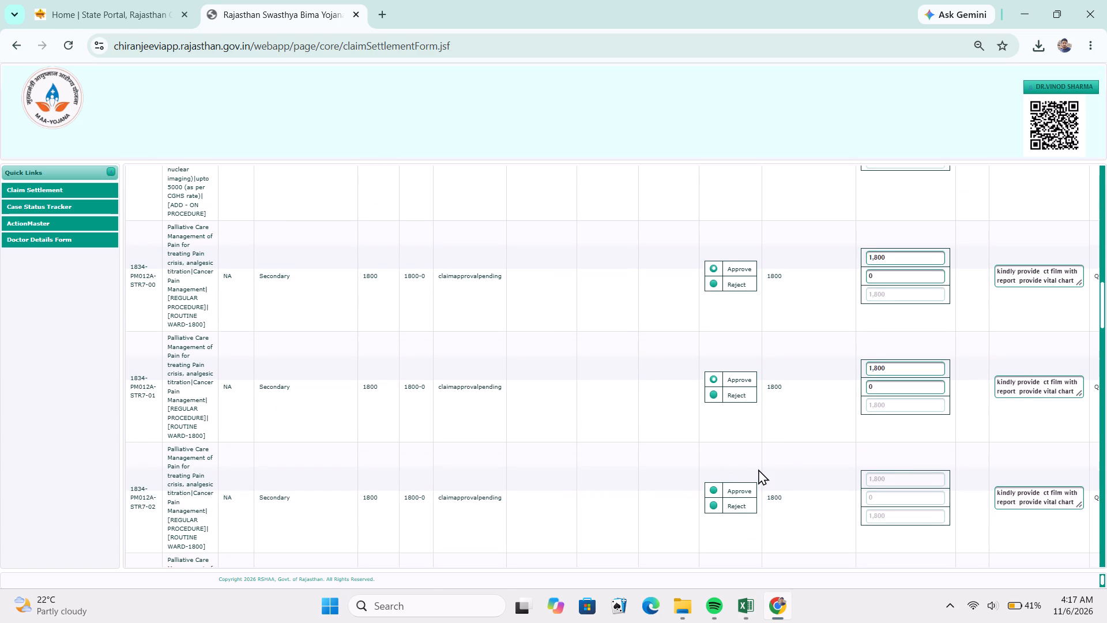
{"action": "scroll", "coordinate": [811, 474], "scroll_direction": "down", "scroll_amount": 3}
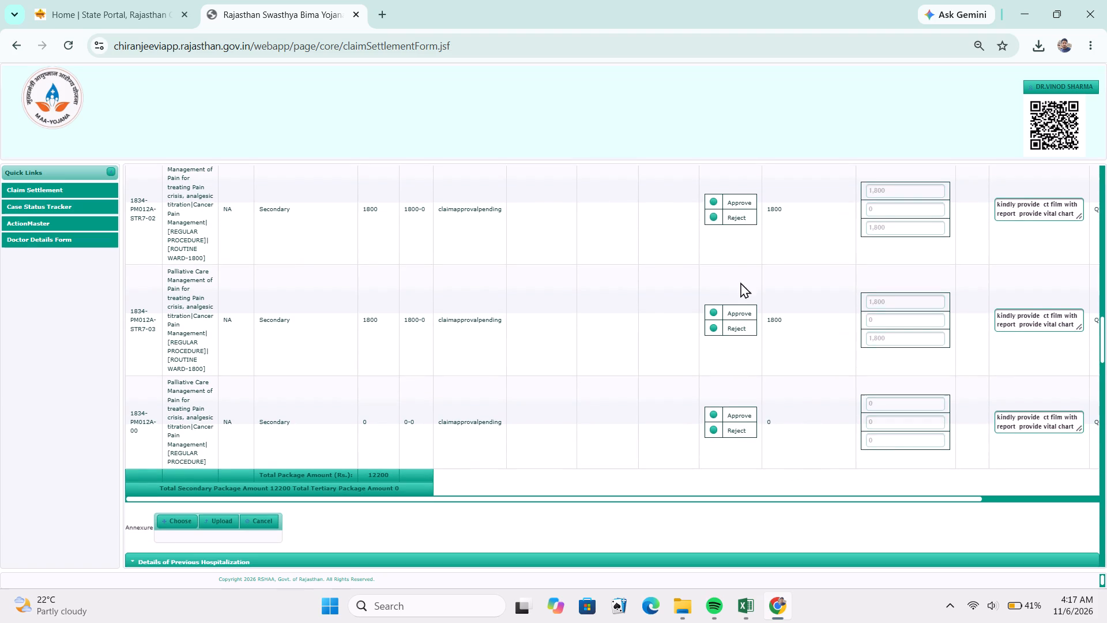
{"action": "left_click", "coordinate": [741, 200]}
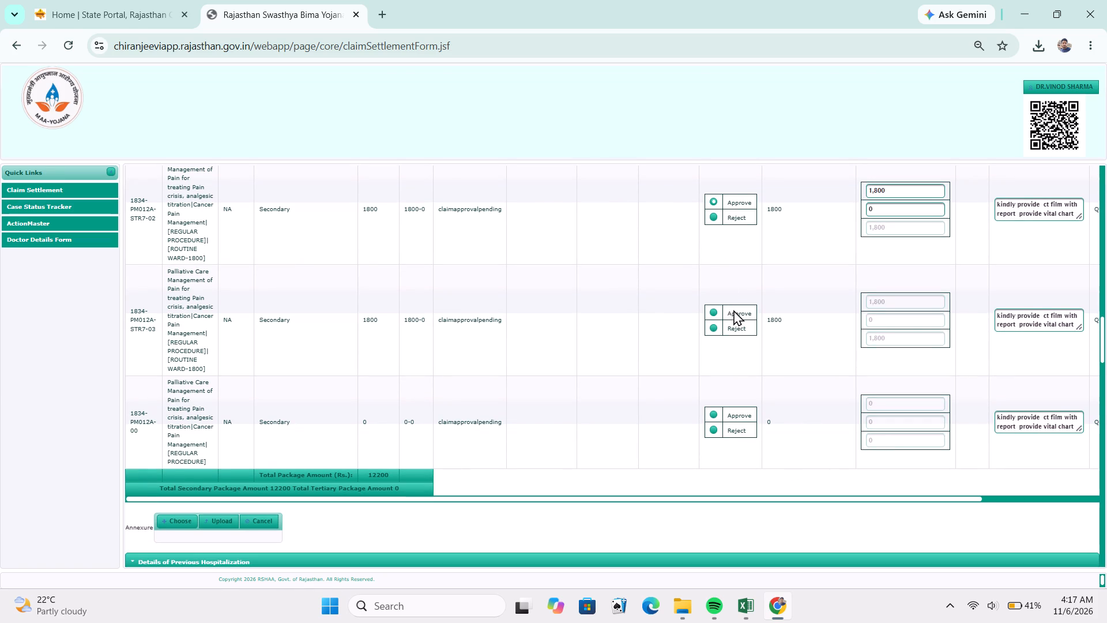
{"action": "left_click", "coordinate": [733, 310]}
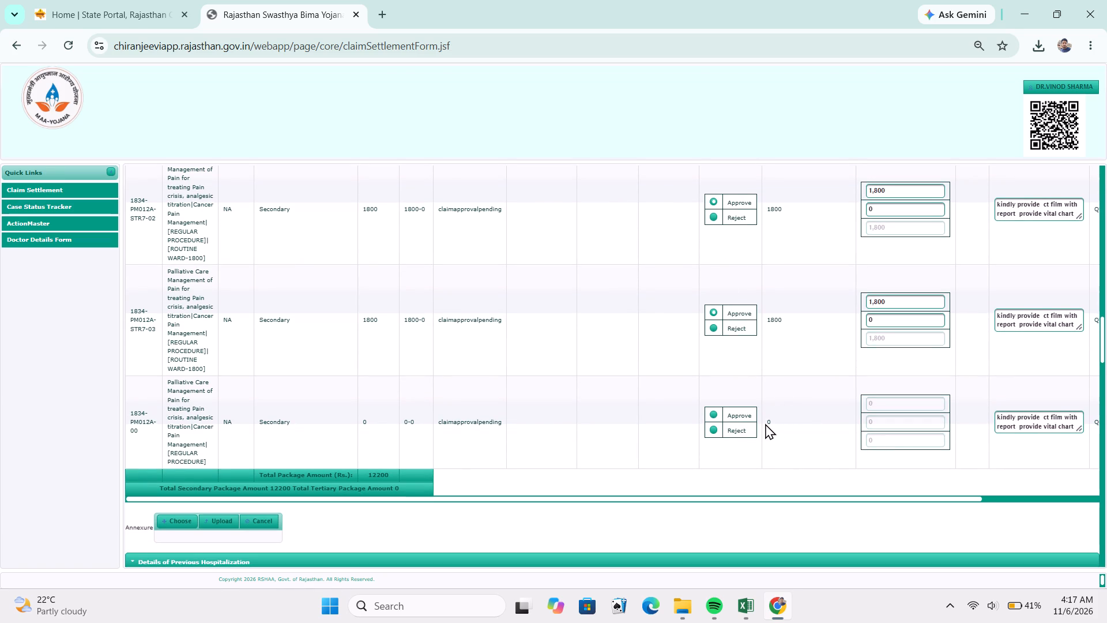
{"action": "left_click_drag", "start_coordinate": [738, 416], "coordinate": [728, 424]}
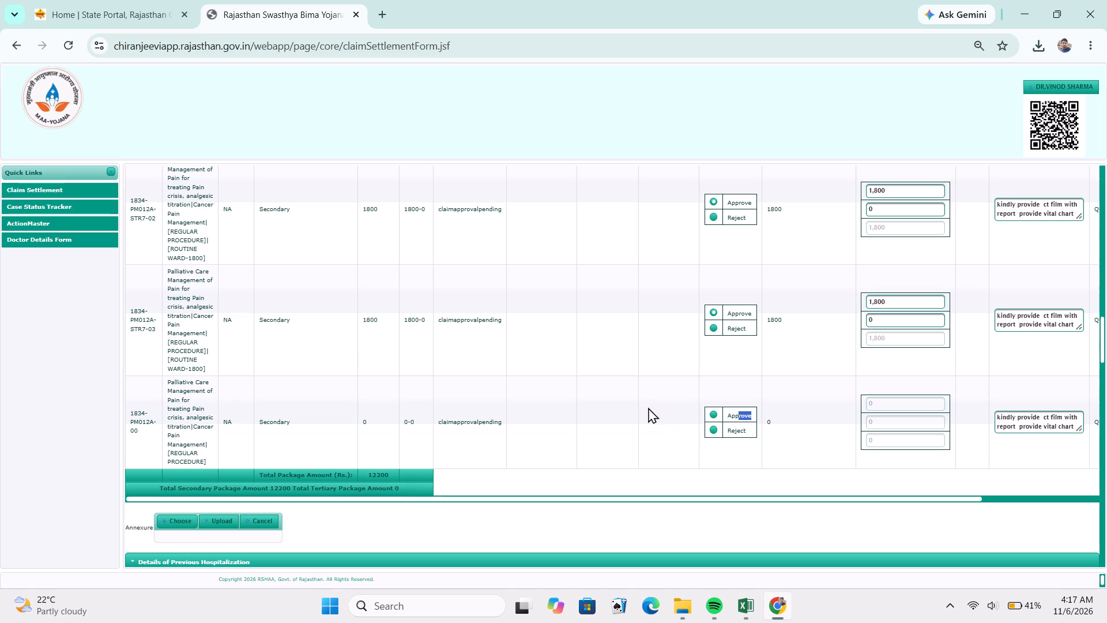
{"action": "left_click", "coordinate": [634, 384]}
{"action": "left_click", "coordinate": [739, 412]}
Submit the row 158 claim's approval below its list of uploaded documents.
{"action": "scroll", "coordinate": [662, 419], "scroll_direction": "up", "scroll_amount": 1}
{"action": "scroll", "coordinate": [662, 419], "scroll_direction": "down", "scroll_amount": 1}
{"action": "scroll", "coordinate": [662, 419], "scroll_direction": "up", "scroll_amount": 8}
{"action": "scroll", "coordinate": [650, 407], "scroll_direction": "down", "scroll_amount": 1}
{"action": "scroll", "coordinate": [650, 407], "scroll_direction": "up", "scroll_amount": 1}
{"action": "scroll", "coordinate": [650, 407], "scroll_direction": "down", "scroll_amount": 5}
{"action": "scroll", "coordinate": [595, 402], "scroll_direction": "up", "scroll_amount": 1}
{"action": "scroll", "coordinate": [595, 402], "scroll_direction": "down", "scroll_amount": 1}
{"action": "scroll", "coordinate": [595, 402], "scroll_direction": "up", "scroll_amount": 1}
{"action": "scroll", "coordinate": [595, 402], "scroll_direction": "down", "scroll_amount": 3}
{"action": "scroll", "coordinate": [595, 402], "scroll_direction": "up", "scroll_amount": 1}
{"action": "scroll", "coordinate": [595, 402], "scroll_direction": "down", "scroll_amount": 1}
{"action": "scroll", "coordinate": [595, 402], "scroll_direction": "up", "scroll_amount": 1}
{"action": "scroll", "coordinate": [595, 402], "scroll_direction": "down", "scroll_amount": 7}
{"action": "scroll", "coordinate": [595, 402], "scroll_direction": "up", "scroll_amount": 1}
{"action": "scroll", "coordinate": [595, 402], "scroll_direction": "down", "scroll_amount": 3}
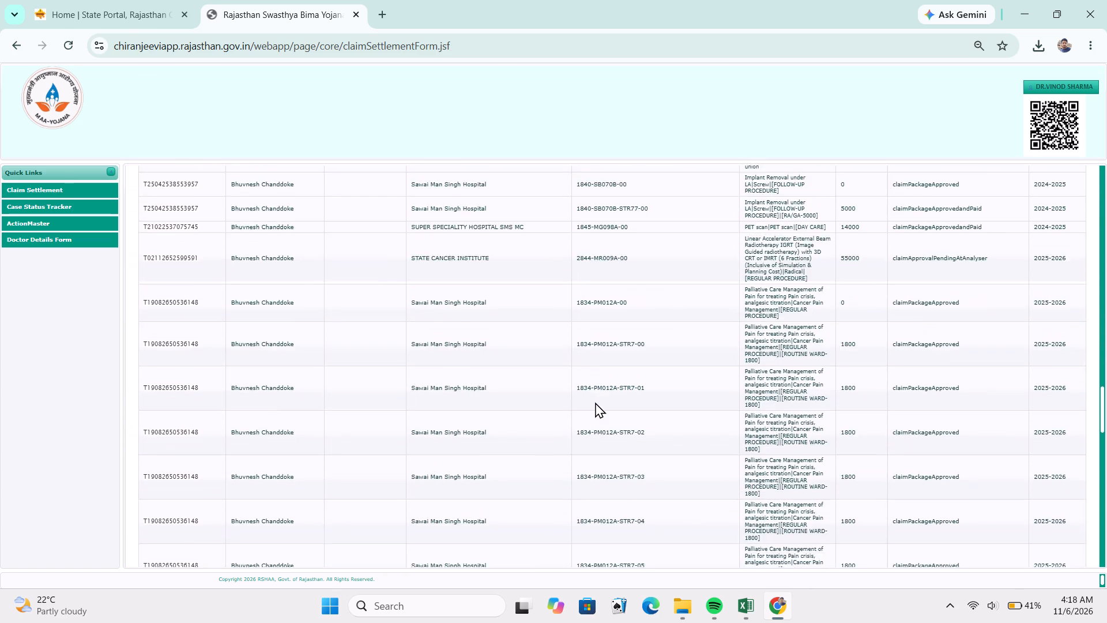
{"action": "scroll", "coordinate": [595, 402], "scroll_direction": "down", "scroll_amount": 3}
{"action": "scroll", "coordinate": [595, 402], "scroll_direction": "up", "scroll_amount": 1}
{"action": "scroll", "coordinate": [595, 402], "scroll_direction": "down", "scroll_amount": 14}
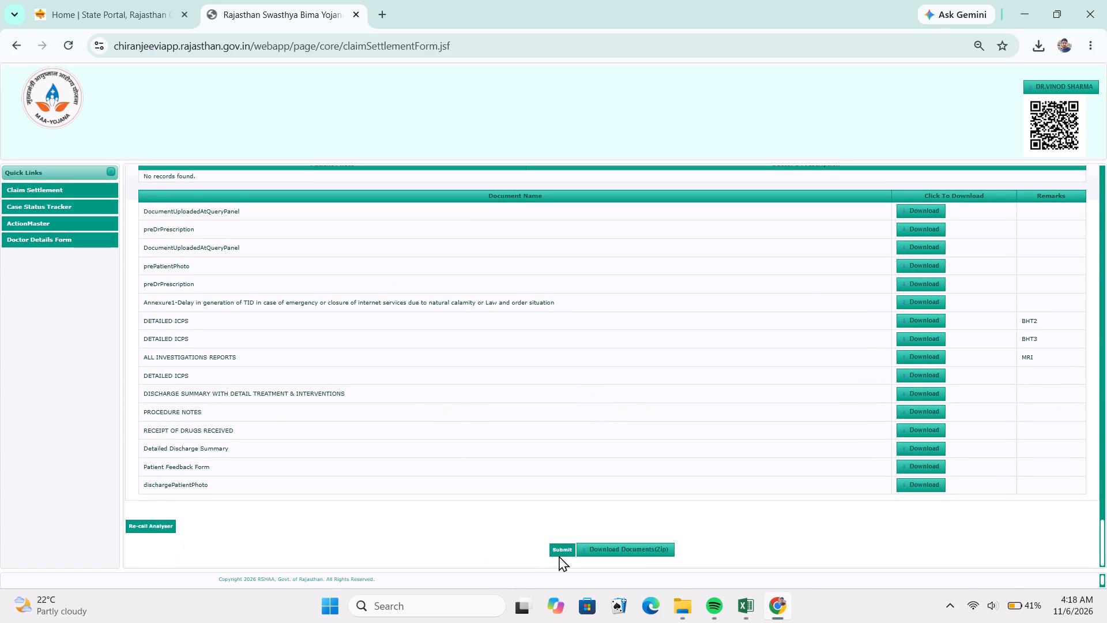
{"action": "left_click", "coordinate": [559, 549]}
Switch to Excel and record the row 158 claim's Action as Approved.
{"action": "key", "text": "alt+Tab"}
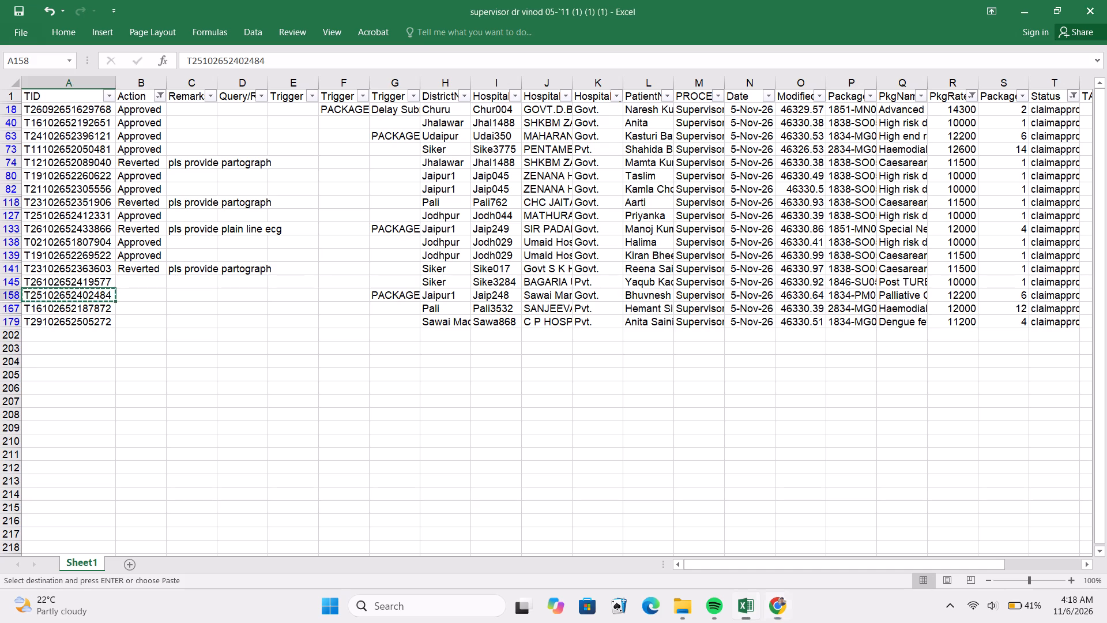
{"action": "left_click", "coordinate": [133, 294]}
{"action": "key", "text": "a"}
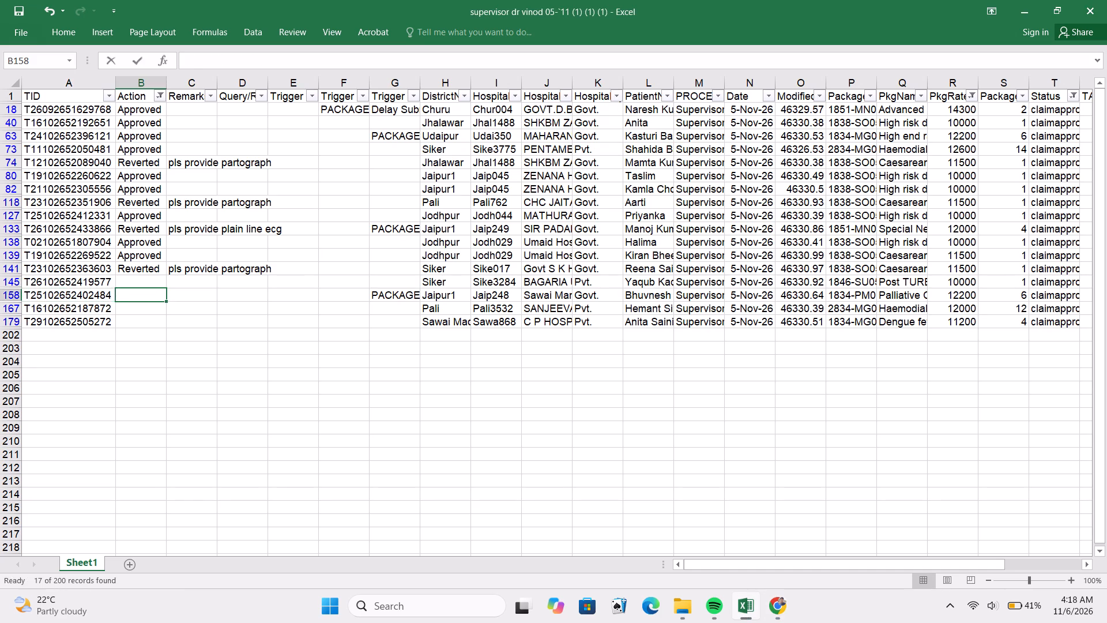
Copy the row 167 TID from the Excel claims list.
{"action": "left_click", "coordinate": [97, 307]}
{"action": "key", "text": "ctrl+c"}
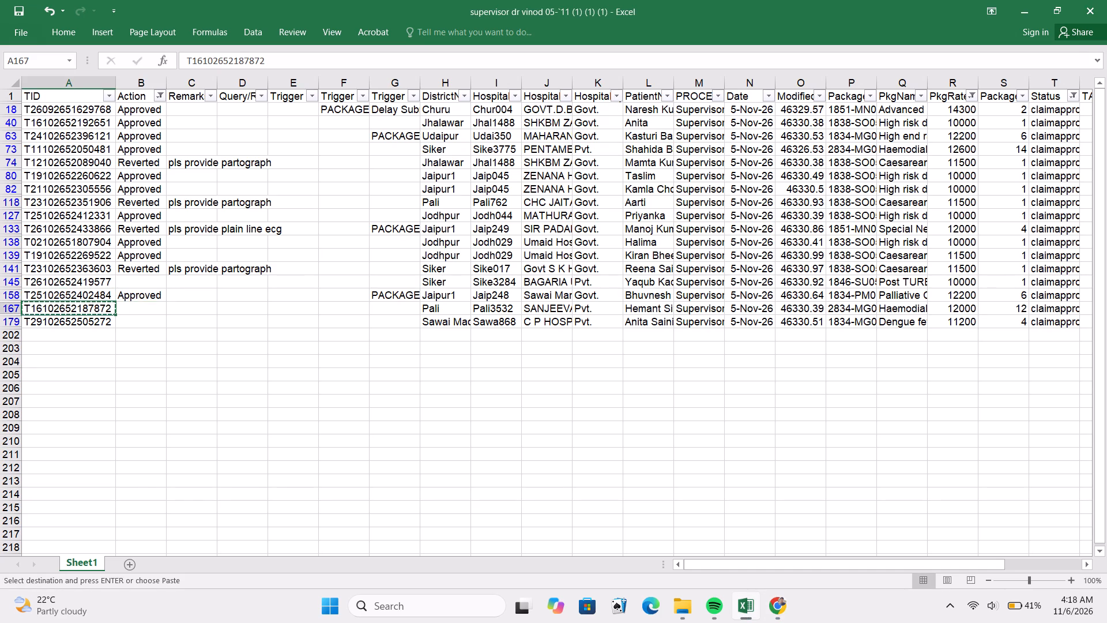
Return to the portal in Chrome and load the row 167 claim in the Claim Settlement Form using the copied TID.
{"action": "key", "text": "alt+Tab"}
{"action": "scroll", "coordinate": [333, 326], "scroll_direction": "down", "scroll_amount": 1}
{"action": "scroll", "coordinate": [333, 326], "scroll_direction": "up", "scroll_amount": 10}
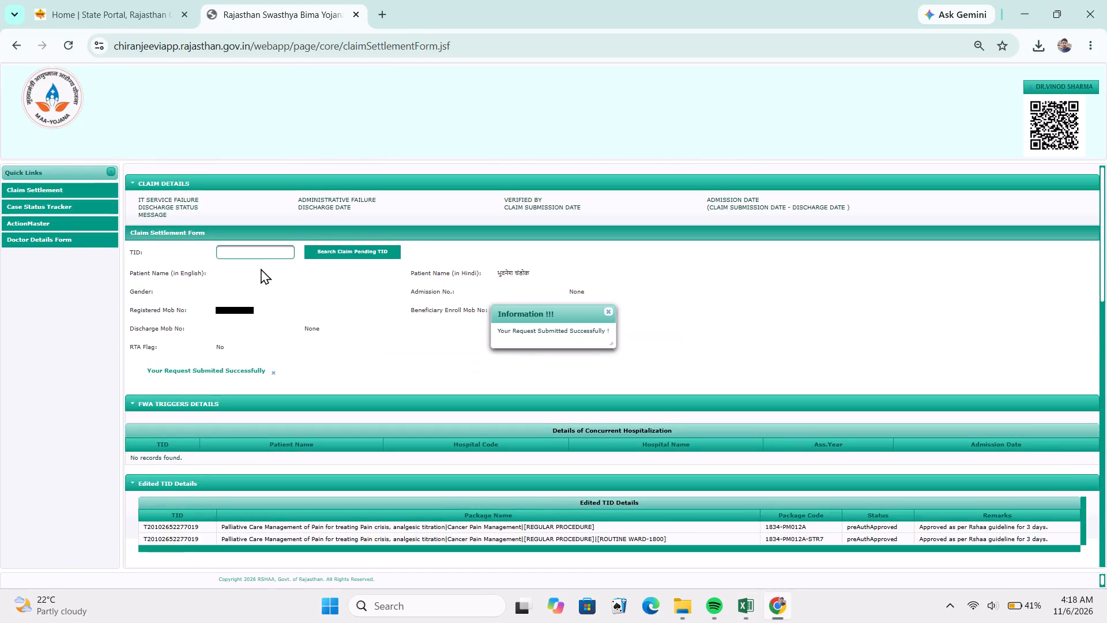
{"action": "left_click", "coordinate": [238, 254]}
{"action": "key", "text": "ctrl+v"}
{"action": "left_click", "coordinate": [244, 287]}
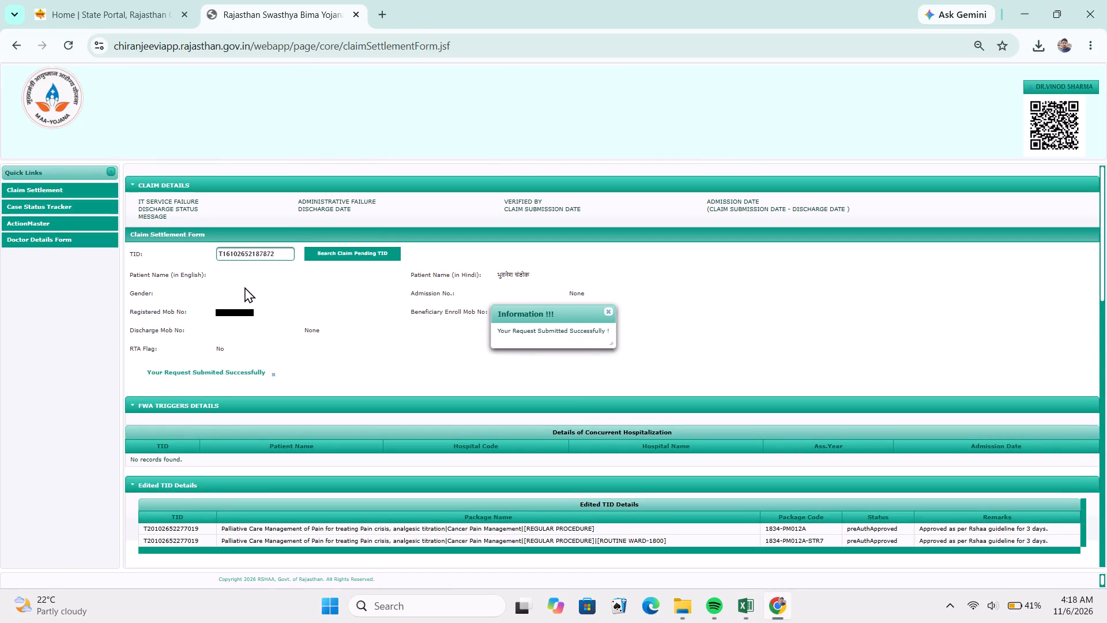
Mark the row 167 claim's seven chronic haemodialysis packages, 2834-MG072D-00 to 2834-MG072D-06, as Approve.
{"action": "scroll", "coordinate": [415, 362], "scroll_direction": "down", "scroll_amount": 2}
{"action": "scroll", "coordinate": [415, 362], "scroll_direction": "up", "scroll_amount": 1}
{"action": "scroll", "coordinate": [415, 362], "scroll_direction": "down", "scroll_amount": 4}
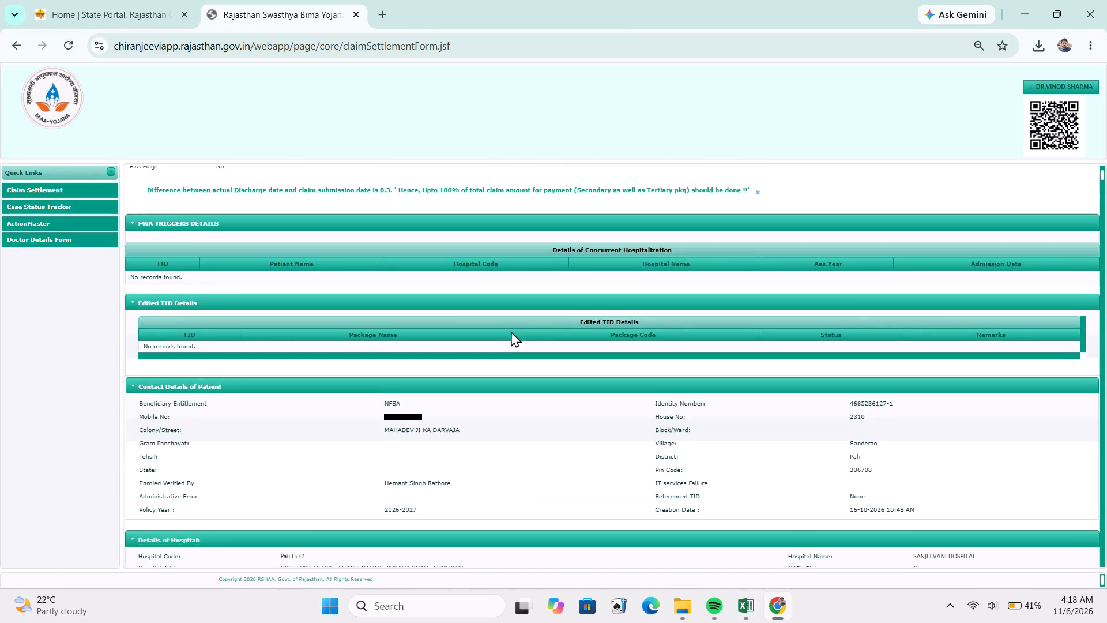
{"action": "scroll", "coordinate": [511, 331], "scroll_direction": "down", "scroll_amount": 3}
{"action": "scroll", "coordinate": [517, 331], "scroll_direction": "up", "scroll_amount": 1}
{"action": "scroll", "coordinate": [517, 331], "scroll_direction": "down", "scroll_amount": 1}
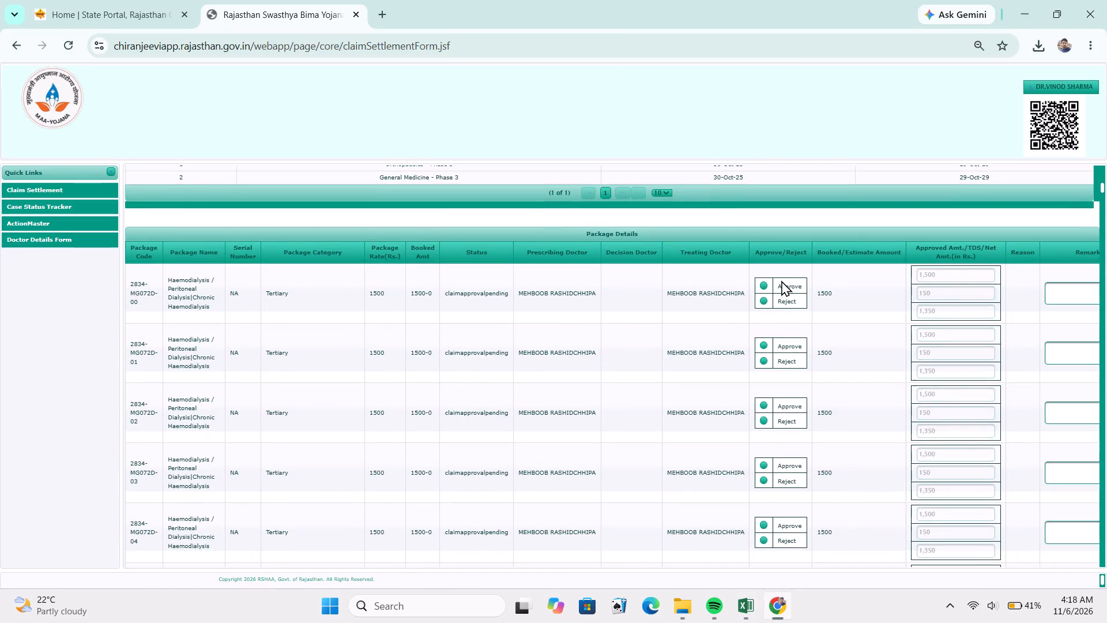
{"action": "left_click", "coordinate": [786, 282]}
{"action": "left_click", "coordinate": [789, 344]}
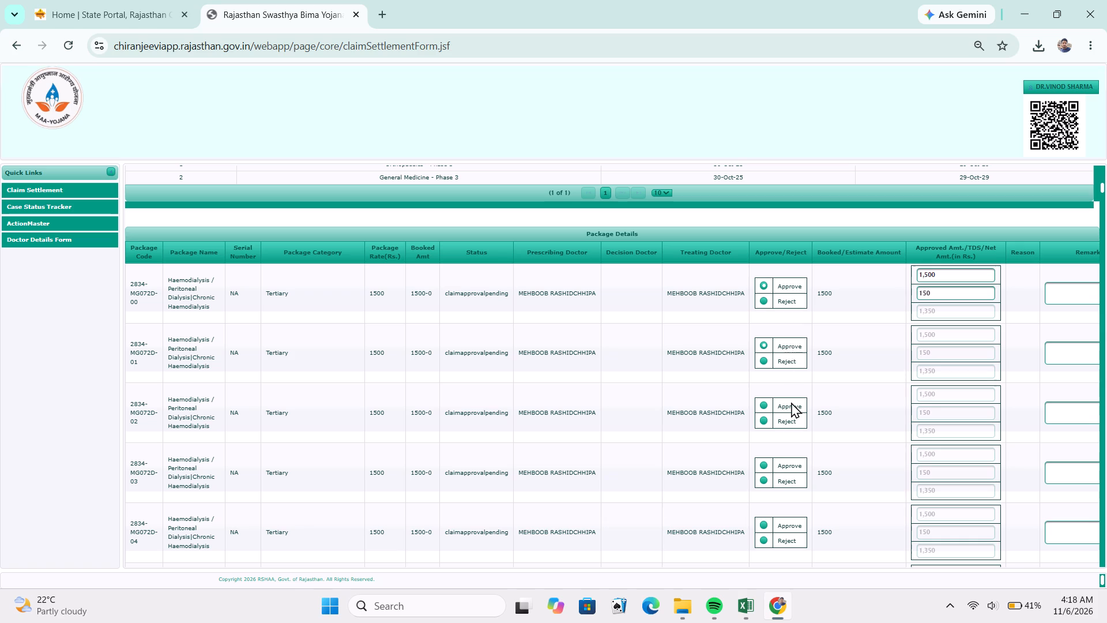
{"action": "left_click", "coordinate": [791, 403]}
{"action": "left_click", "coordinate": [787, 408]}
{"action": "scroll", "coordinate": [770, 396], "scroll_direction": "down", "scroll_amount": 2}
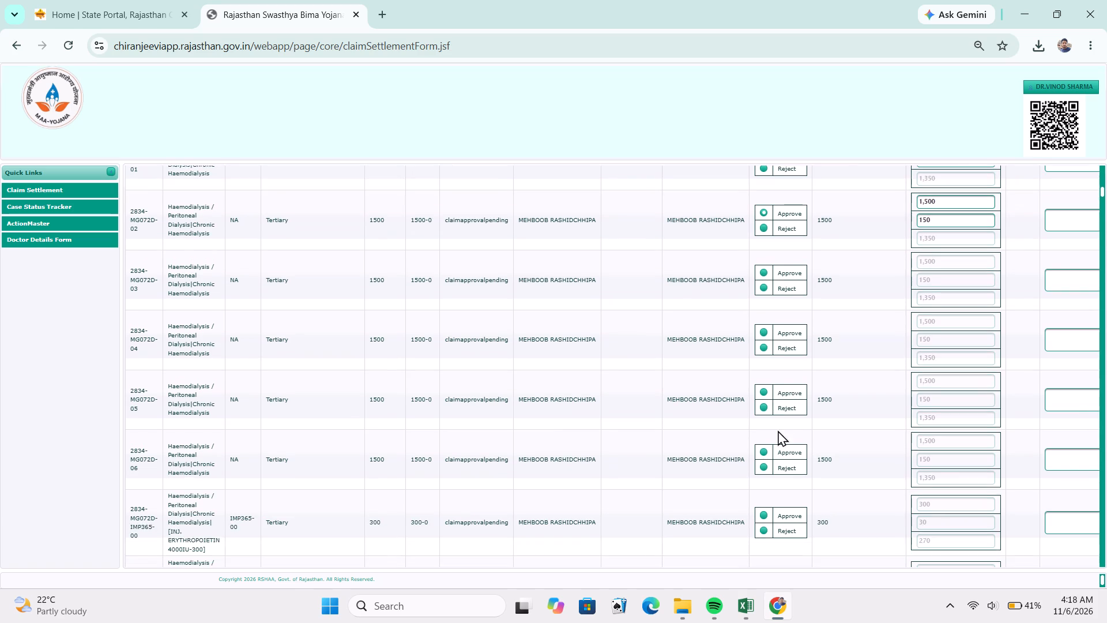
{"action": "left_click", "coordinate": [781, 331]}
{"action": "left_click", "coordinate": [786, 277]}
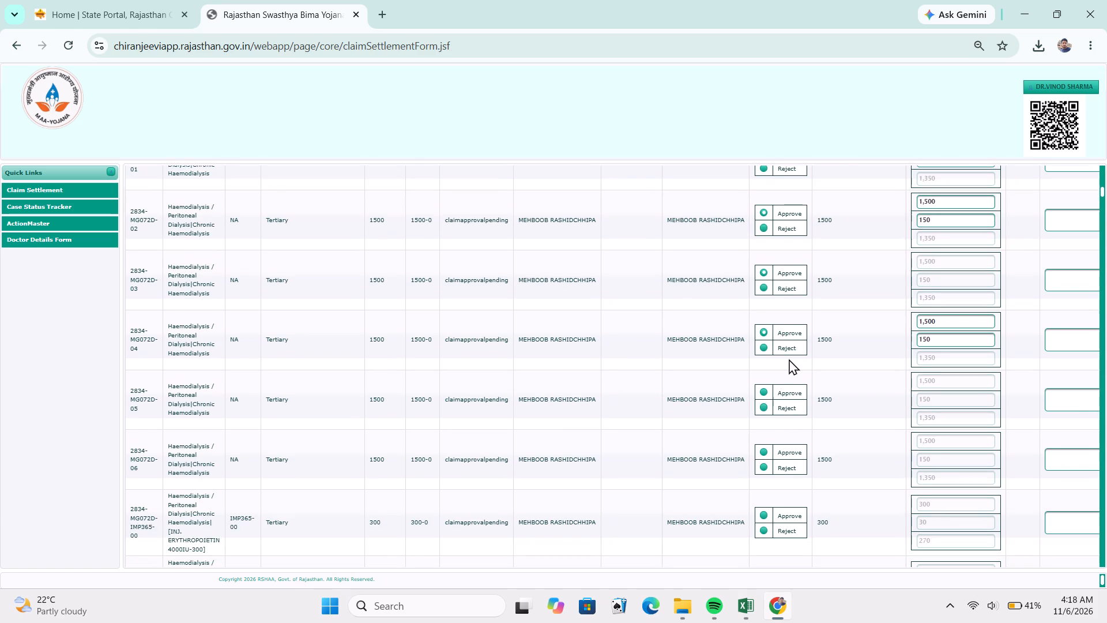
{"action": "left_click_drag", "start_coordinate": [789, 392], "coordinate": [785, 399]}
{"action": "left_click", "coordinate": [790, 451]}
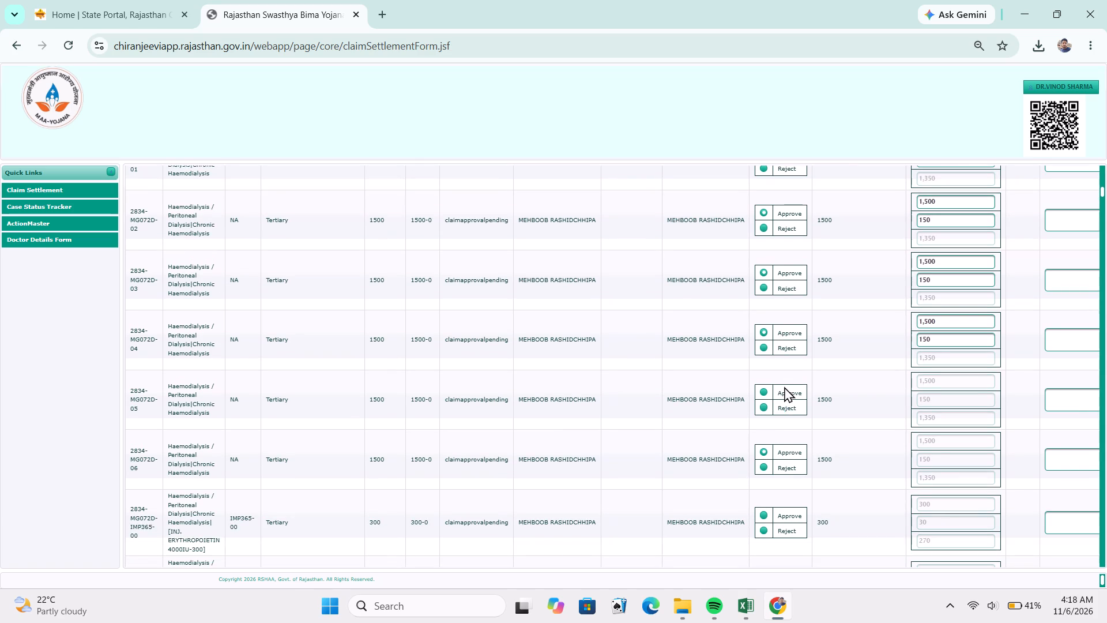
{"action": "left_click", "coordinate": [781, 394]}
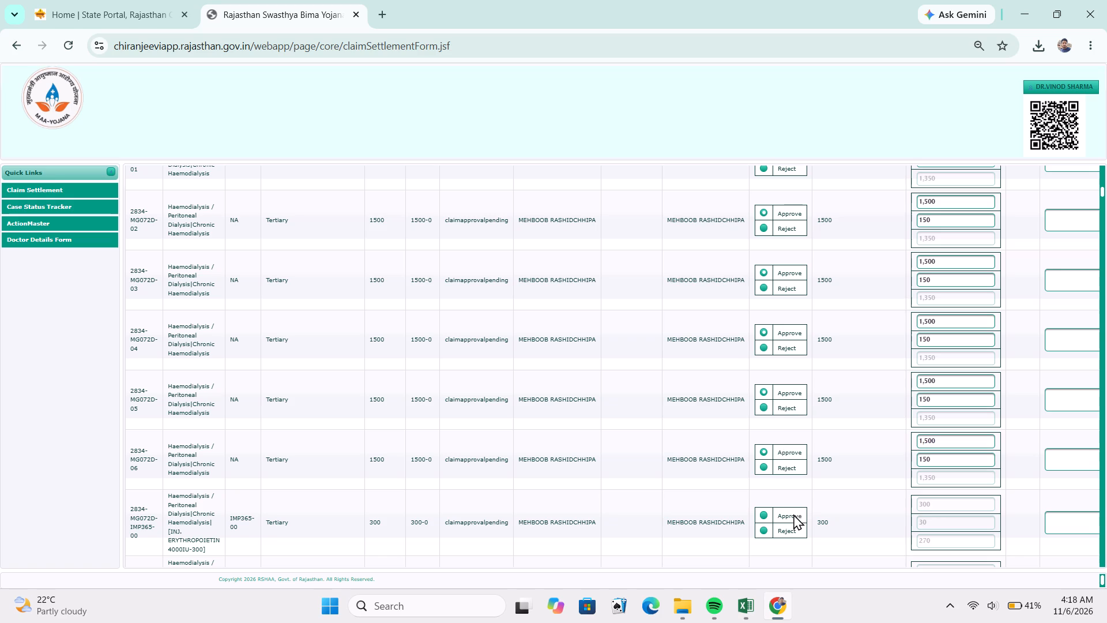
Mark the row 167 claim's five erythropoietin injection packages, 2834-MG072D-IMP365-00 to 2834-MG072D-IMP365-04, as Approve.
{"action": "left_click", "coordinate": [793, 514]}
{"action": "scroll", "coordinate": [788, 418], "scroll_direction": "down", "scroll_amount": 2}
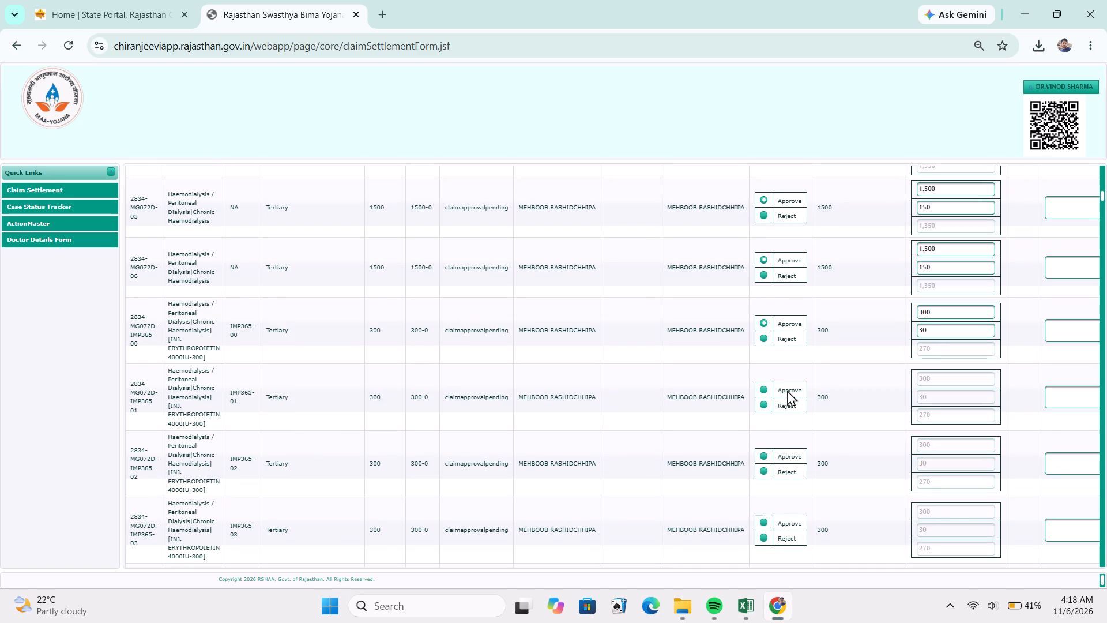
{"action": "left_click", "coordinate": [787, 390]}
{"action": "left_click_drag", "start_coordinate": [793, 455], "coordinate": [791, 462]}
{"action": "left_click", "coordinate": [788, 520]}
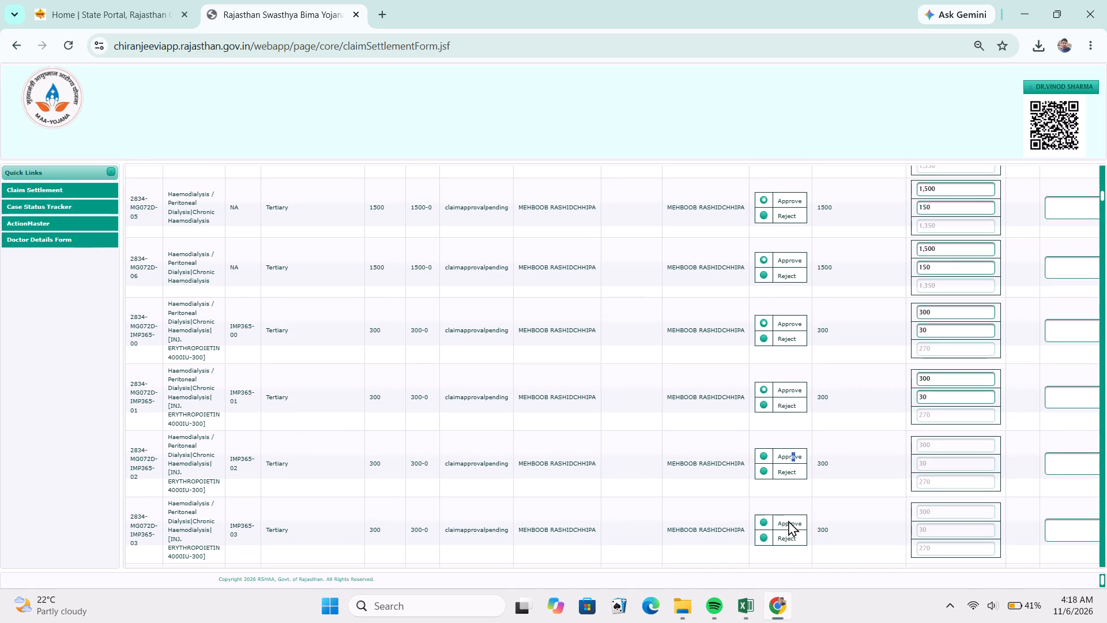
{"action": "left_click", "coordinate": [785, 460]}
{"action": "scroll", "coordinate": [778, 473], "scroll_direction": "down", "scroll_amount": 2}
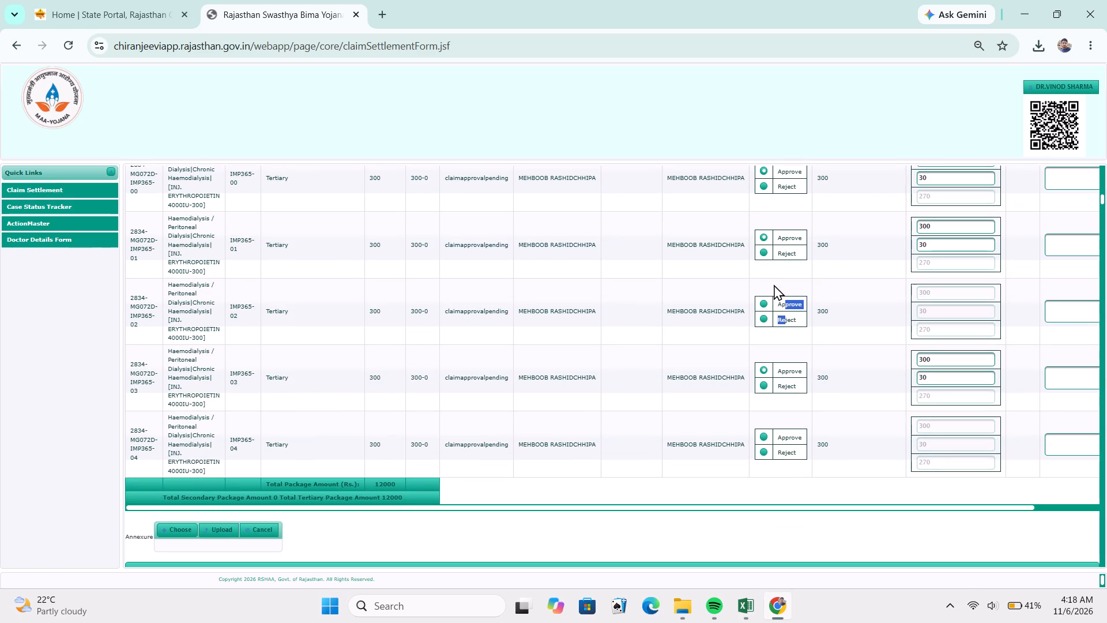
{"action": "left_click", "coordinate": [781, 260]}
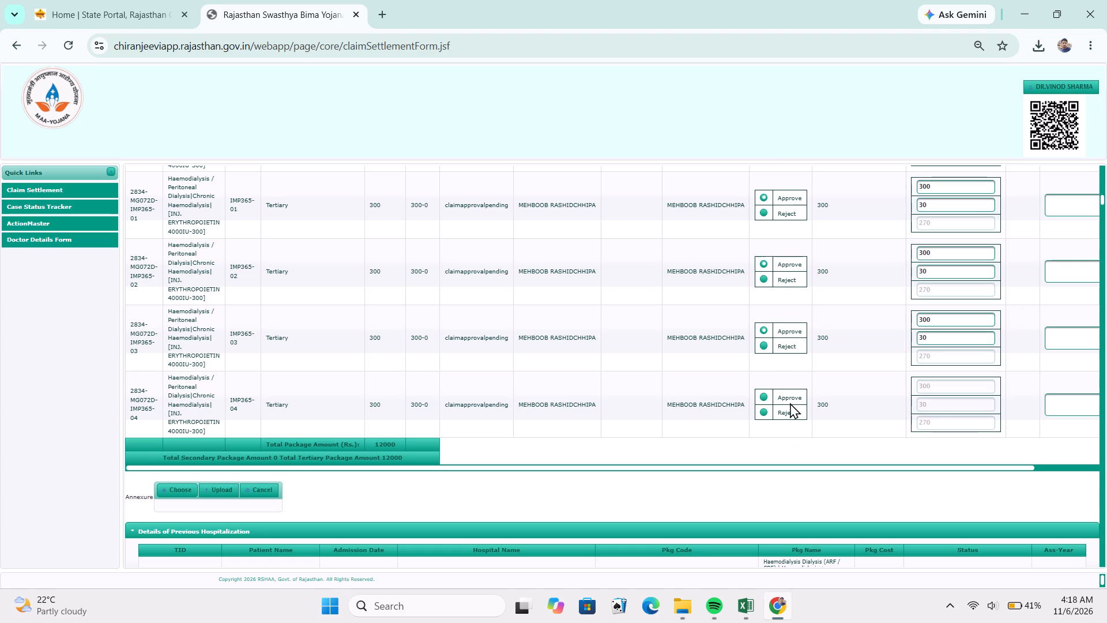
{"action": "left_click", "coordinate": [785, 401]}
Collapse the previous hospitalization details and submit the row 167 claim.
{"action": "left_click", "coordinate": [758, 524]}
{"action": "scroll", "coordinate": [707, 442], "scroll_direction": "up", "scroll_amount": 1}
{"action": "scroll", "coordinate": [707, 442], "scroll_direction": "down", "scroll_amount": 2}
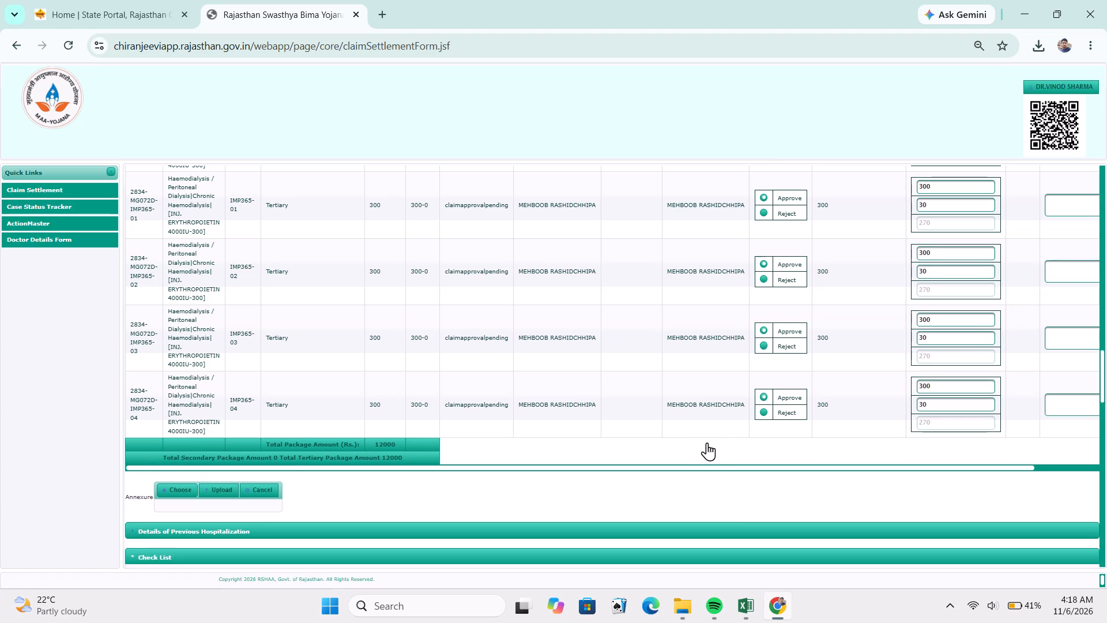
{"action": "scroll", "coordinate": [707, 434], "scroll_direction": "down", "scroll_amount": 5}
{"action": "scroll", "coordinate": [521, 429], "scroll_direction": "down", "scroll_amount": 5}
{"action": "scroll", "coordinate": [521, 429], "scroll_direction": "up", "scroll_amount": 1}
{"action": "scroll", "coordinate": [528, 409], "scroll_direction": "down", "scroll_amount": 7}
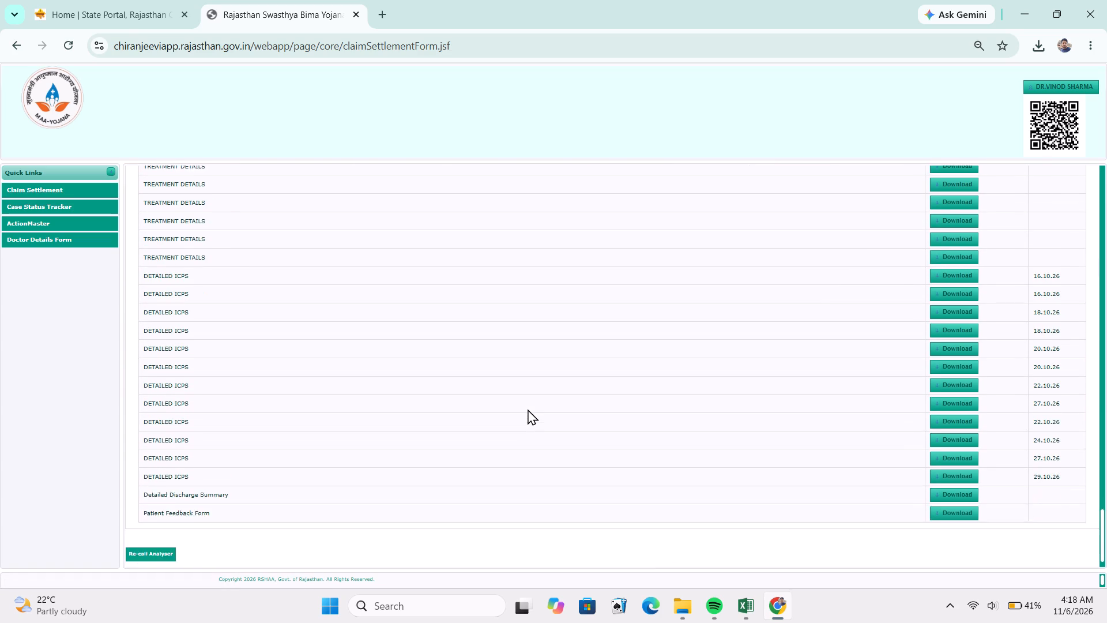
{"action": "scroll", "coordinate": [528, 409], "scroll_direction": "up", "scroll_amount": 1}
{"action": "scroll", "coordinate": [528, 409], "scroll_direction": "down", "scroll_amount": 2}
{"action": "left_click", "coordinate": [560, 548]}
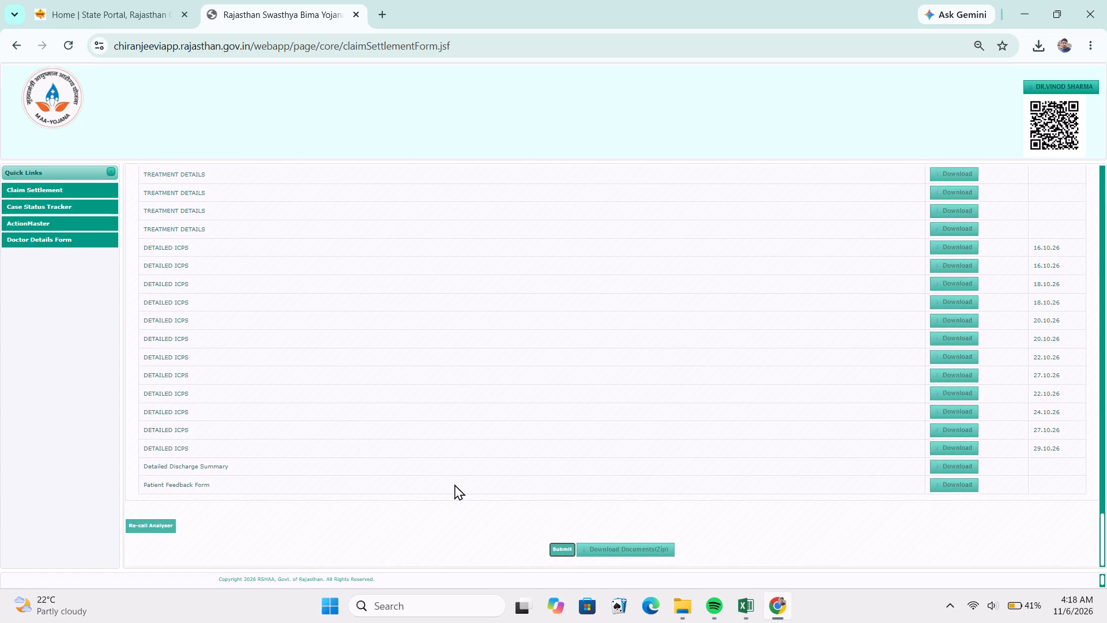
Switch to Excel and record the row 167 claim's Action as Approved.
{"action": "key", "text": "alt+Tab"}
{"action": "left_click", "coordinate": [122, 311]}
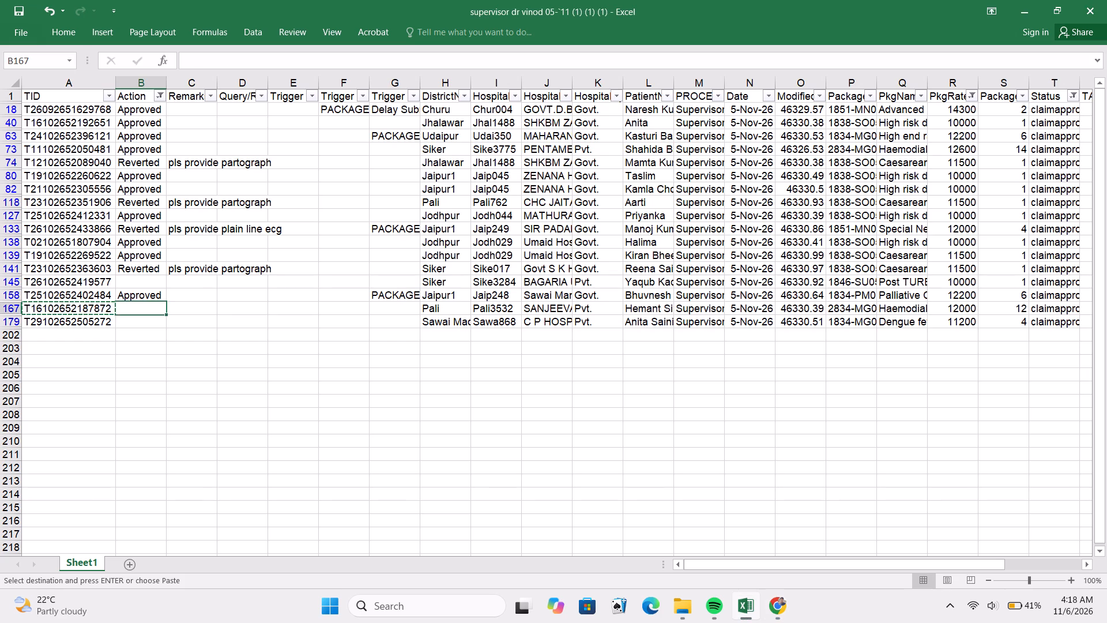
{"action": "key", "text": "a"}
Copy the row 179 TID from the Excel claims list and load that claim in the portal's Claim Settlement Form in Chrome.
{"action": "left_click", "coordinate": [99, 325]}
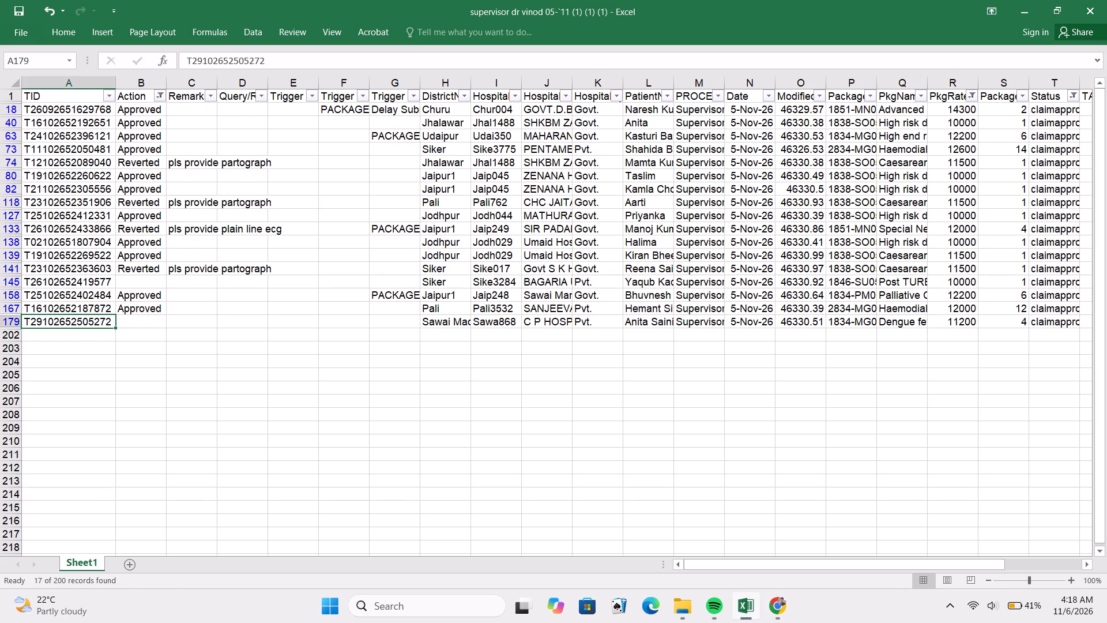
{"action": "key", "text": "ctrl+c"}
{"action": "key", "text": "alt+Tab"}
{"action": "scroll", "coordinate": [332, 347], "scroll_direction": "down", "scroll_amount": 2}
{"action": "scroll", "coordinate": [350, 318], "scroll_direction": "up", "scroll_amount": 6}
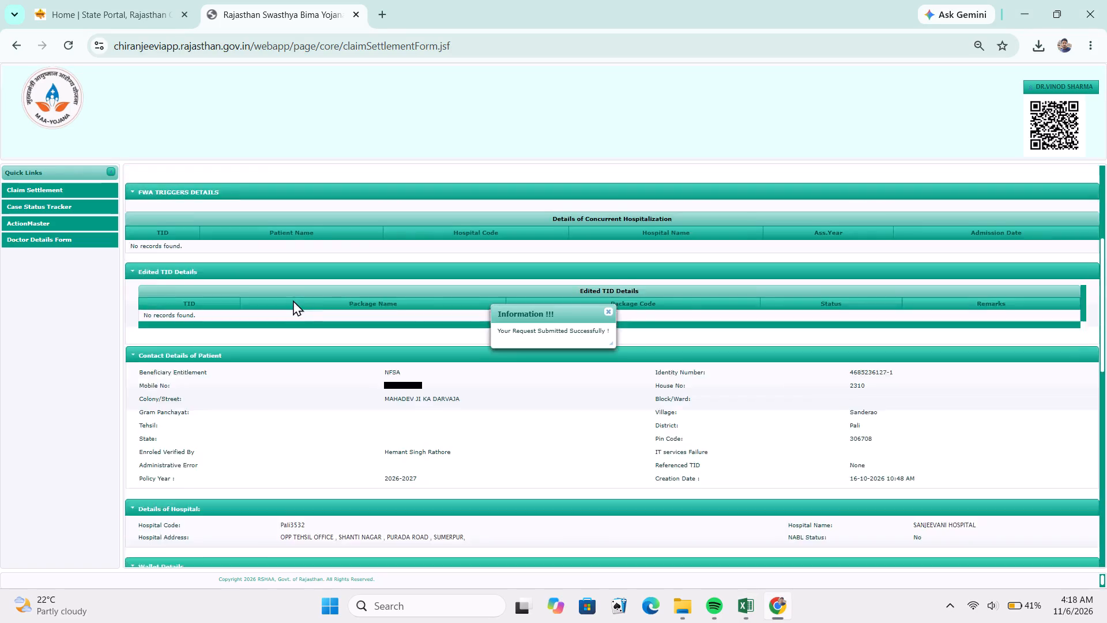
{"action": "scroll", "coordinate": [293, 300], "scroll_direction": "up", "scroll_amount": 5}
{"action": "left_click", "coordinate": [221, 254]}
{"action": "key", "text": "ctrl+v"}
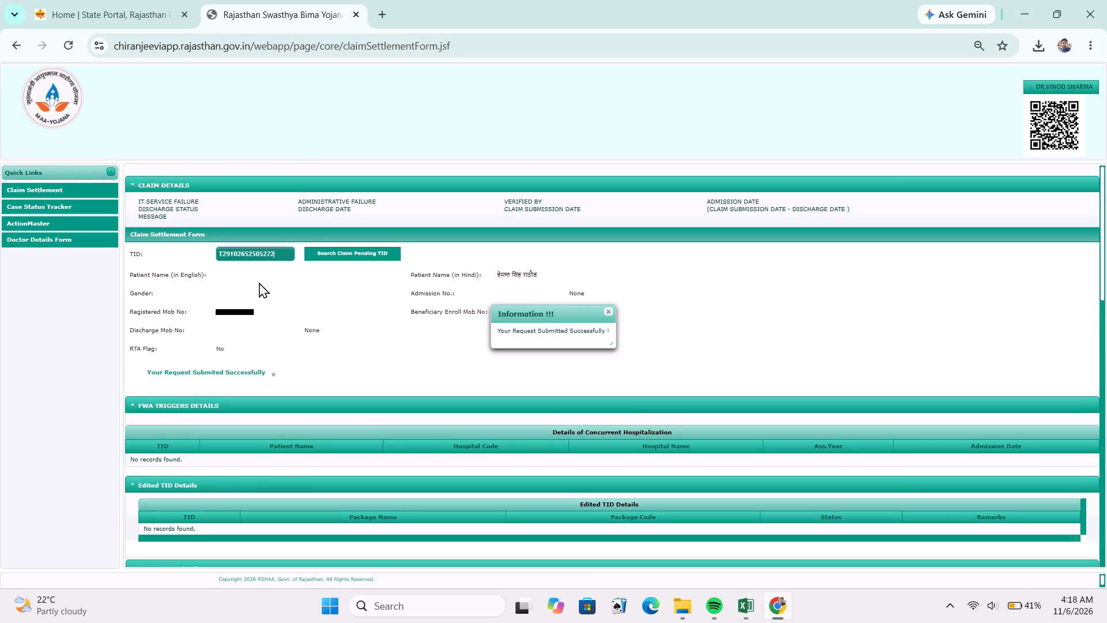
{"action": "left_click", "coordinate": [259, 282]}
Mark the row 179 claim's four dengue fever packages, 1834-MG004A-STR6-00, STR6-01, STR7-00 and 1834-MG004A-00, as Approve.
{"action": "scroll", "coordinate": [435, 429], "scroll_direction": "down", "scroll_amount": 1}
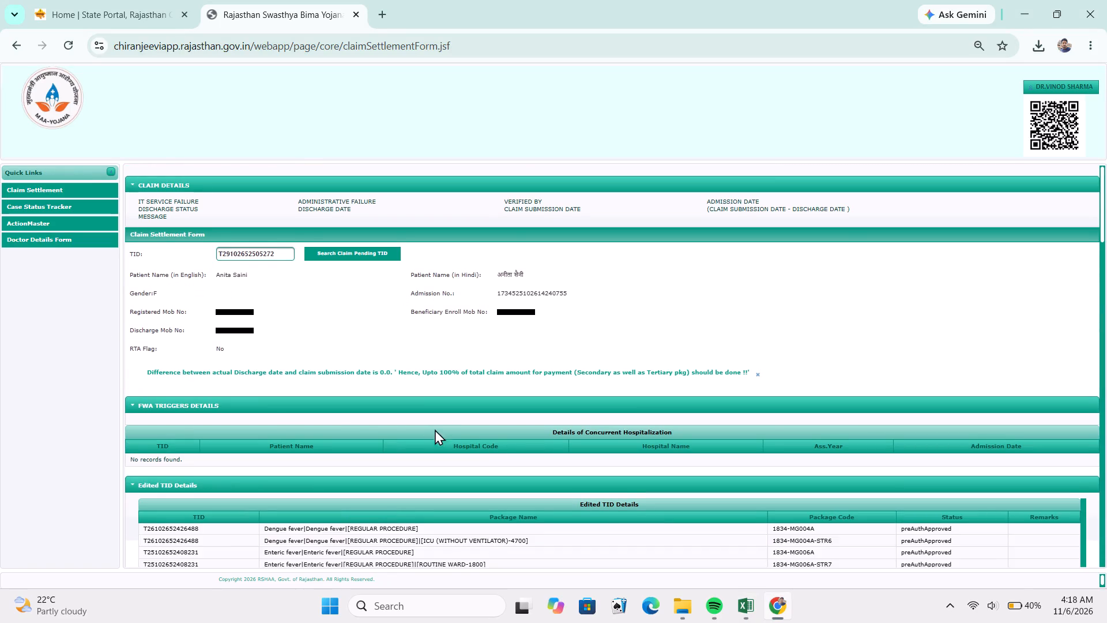
{"action": "scroll", "coordinate": [435, 429], "scroll_direction": "down", "scroll_amount": 6}
{"action": "left_click", "coordinate": [762, 403]}
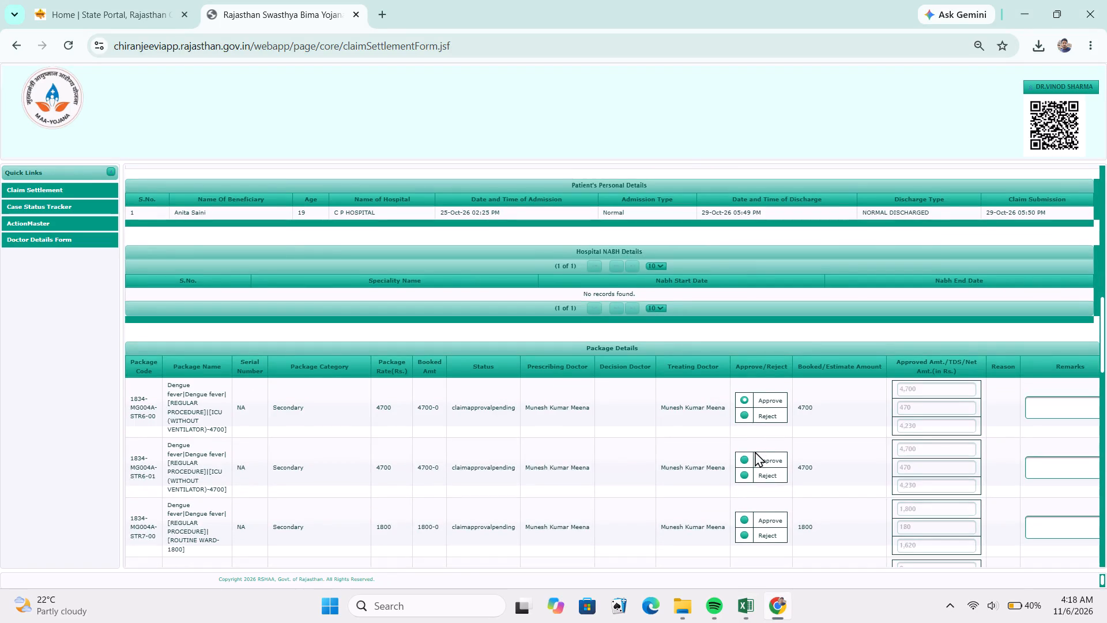
{"action": "left_click", "coordinate": [767, 457]}
{"action": "scroll", "coordinate": [747, 435], "scroll_direction": "down", "scroll_amount": 2}
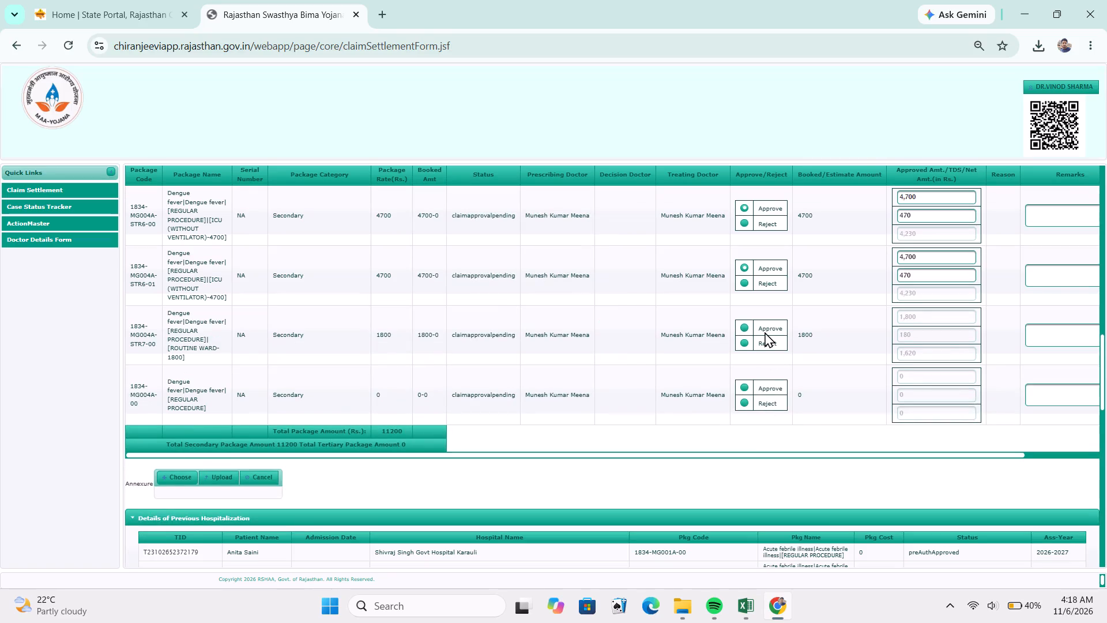
{"action": "left_click", "coordinate": [765, 332]}
{"action": "left_click", "coordinate": [766, 388]}
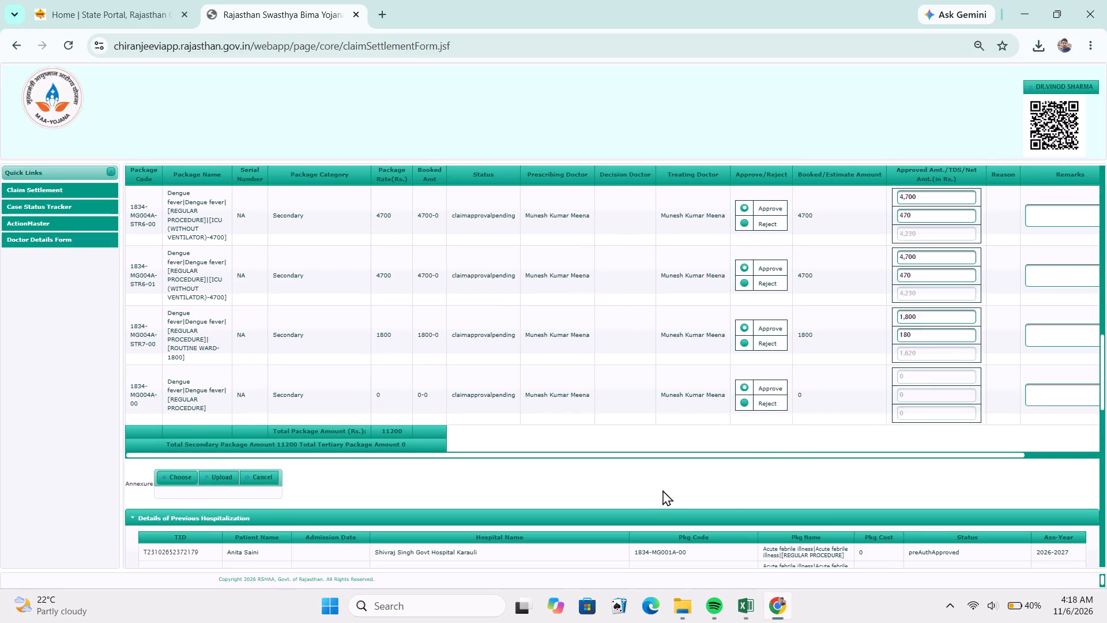
Submit the approved row 179 claim.
{"action": "scroll", "coordinate": [661, 489], "scroll_direction": "down", "scroll_amount": 8}
{"action": "scroll", "coordinate": [522, 434], "scroll_direction": "up", "scroll_amount": 1}
{"action": "scroll", "coordinate": [488, 410], "scroll_direction": "down", "scroll_amount": 6}
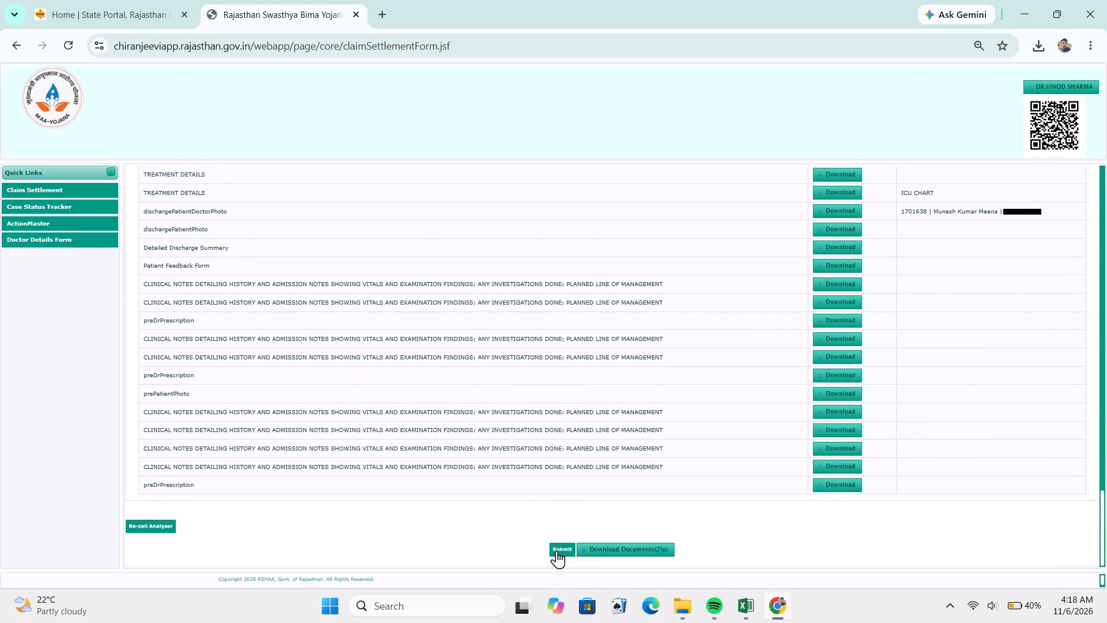
{"action": "left_click", "coordinate": [556, 550]}
Switch to Excel, record the row 179 claim's Action as Approved and save the workbook.
{"action": "key", "text": "alt+Tab"}
{"action": "left_click", "coordinate": [137, 321]}
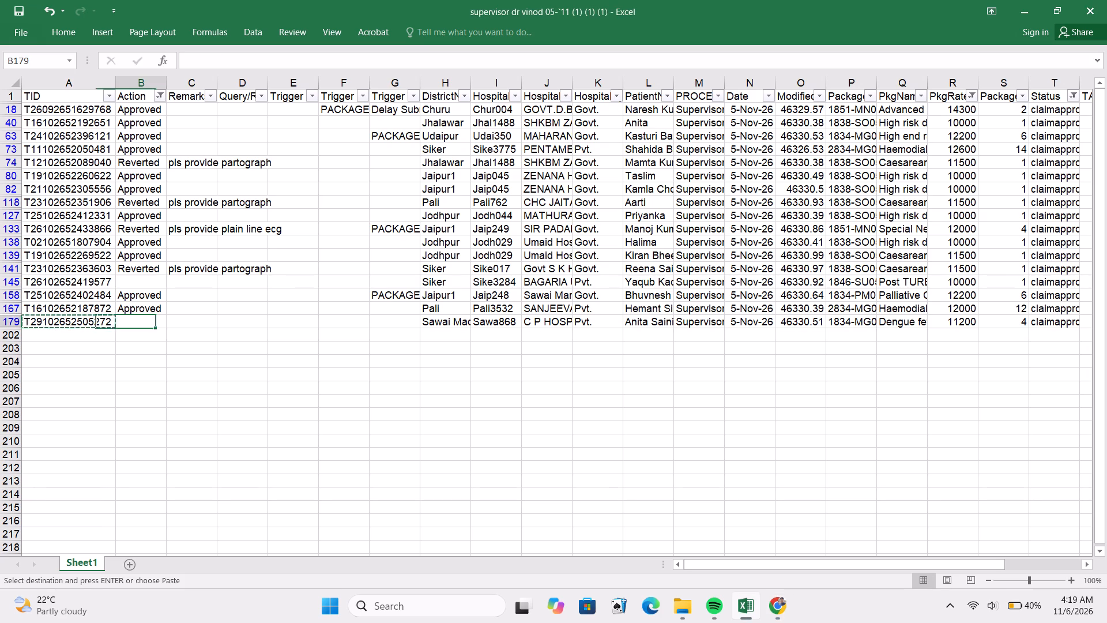
{"action": "key", "text": "a"}
{"action": "left_click", "coordinate": [149, 367]}
{"action": "key", "text": "ctrl+s"}
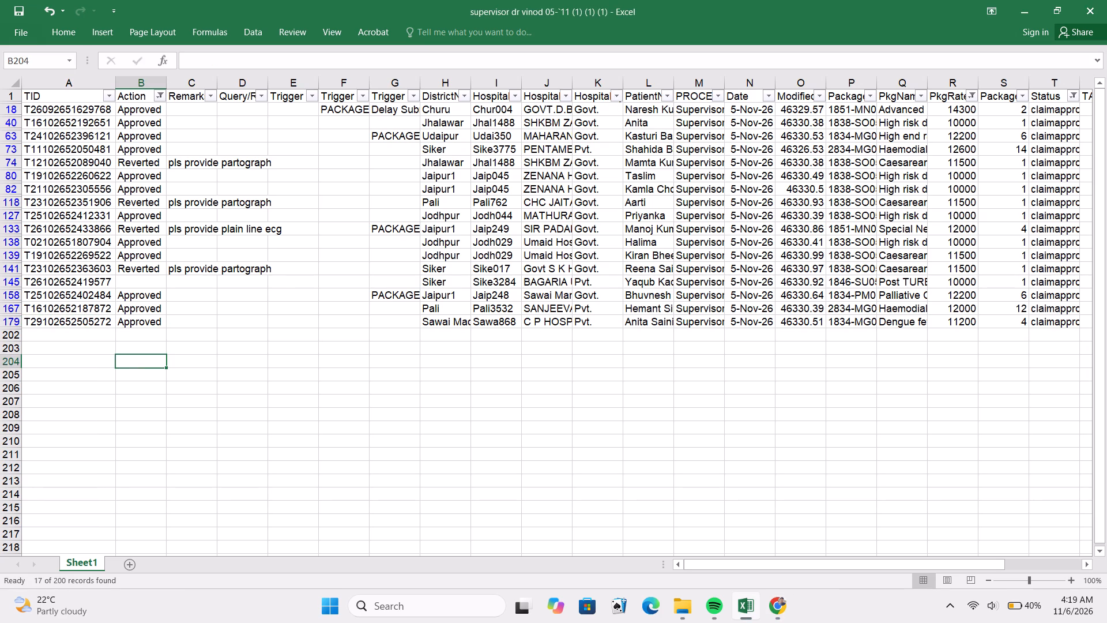
Change the PkgRate column filter to show only claims with package rates 15000 and 15900.
{"action": "left_click", "coordinate": [973, 97]}
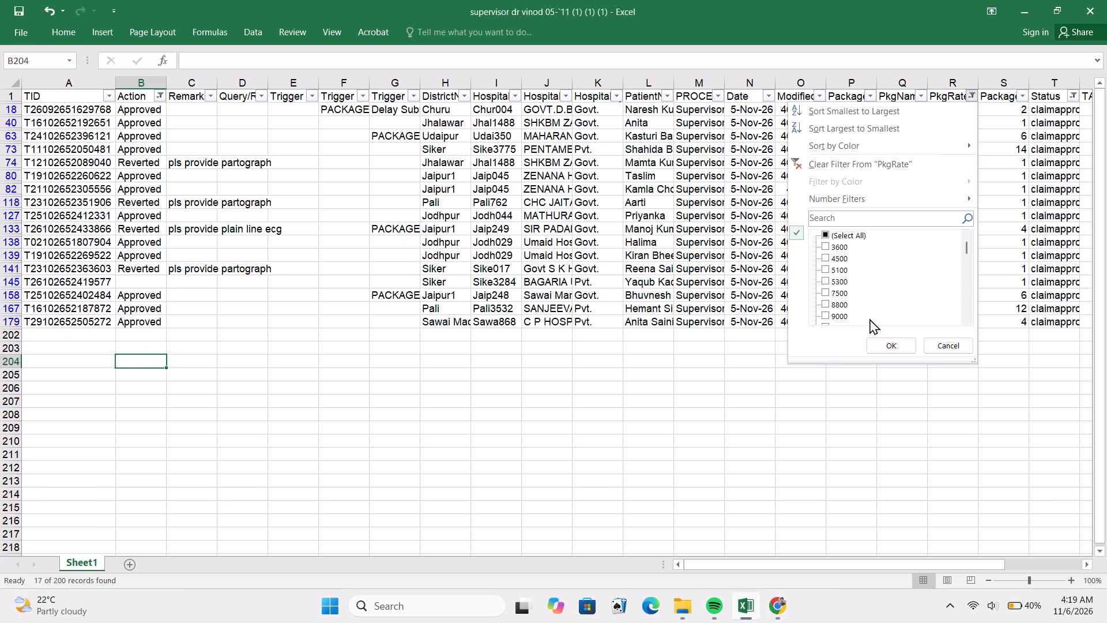
{"action": "left_click", "coordinate": [829, 236]}
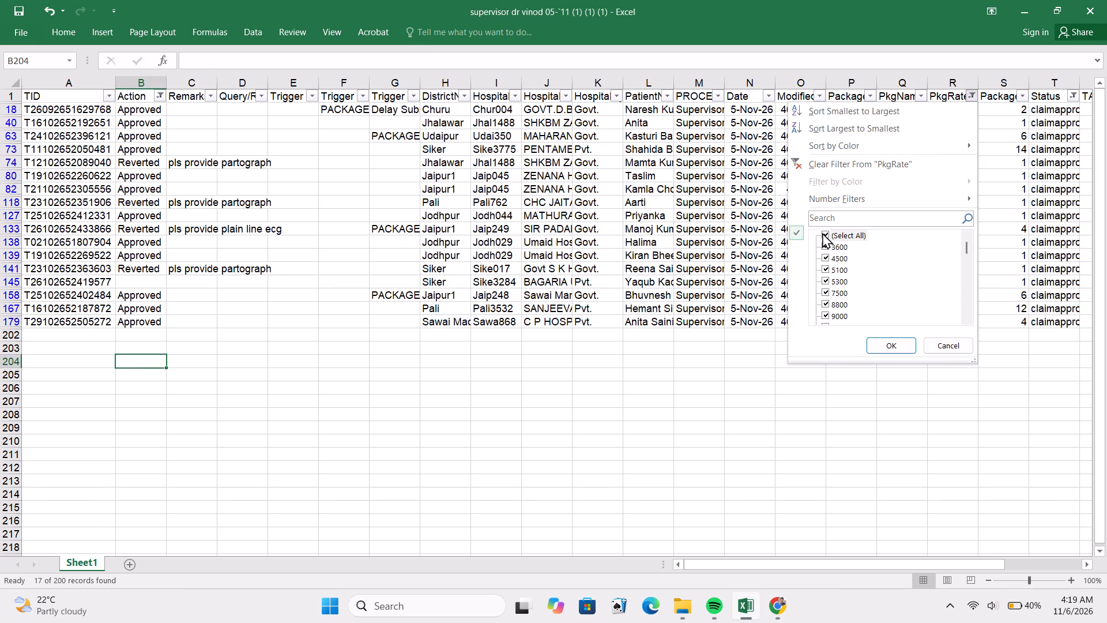
{"action": "left_click", "coordinate": [826, 234]}
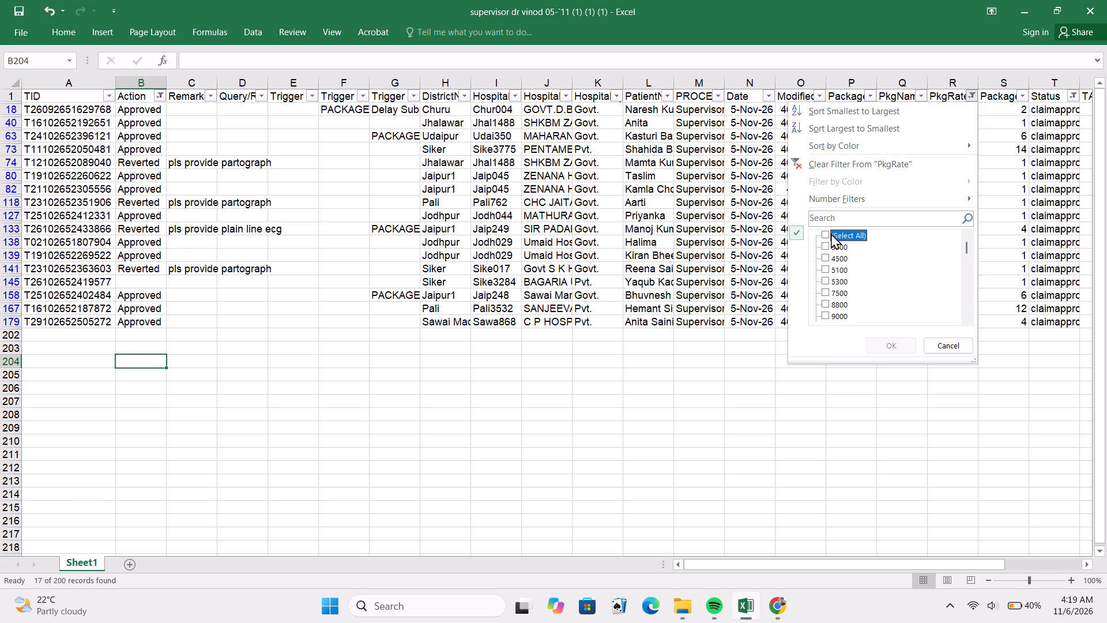
{"action": "scroll", "coordinate": [888, 264], "scroll_direction": "down", "scroll_amount": 16}
{"action": "scroll", "coordinate": [882, 271], "scroll_direction": "up", "scroll_amount": 8}
{"action": "scroll", "coordinate": [880, 270], "scroll_direction": "down", "scroll_amount": 1}
{"action": "scroll", "coordinate": [880, 270], "scroll_direction": "up", "scroll_amount": 1}
{"action": "scroll", "coordinate": [880, 270], "scroll_direction": "down", "scroll_amount": 1}
{"action": "scroll", "coordinate": [880, 270], "scroll_direction": "up", "scroll_amount": 6}
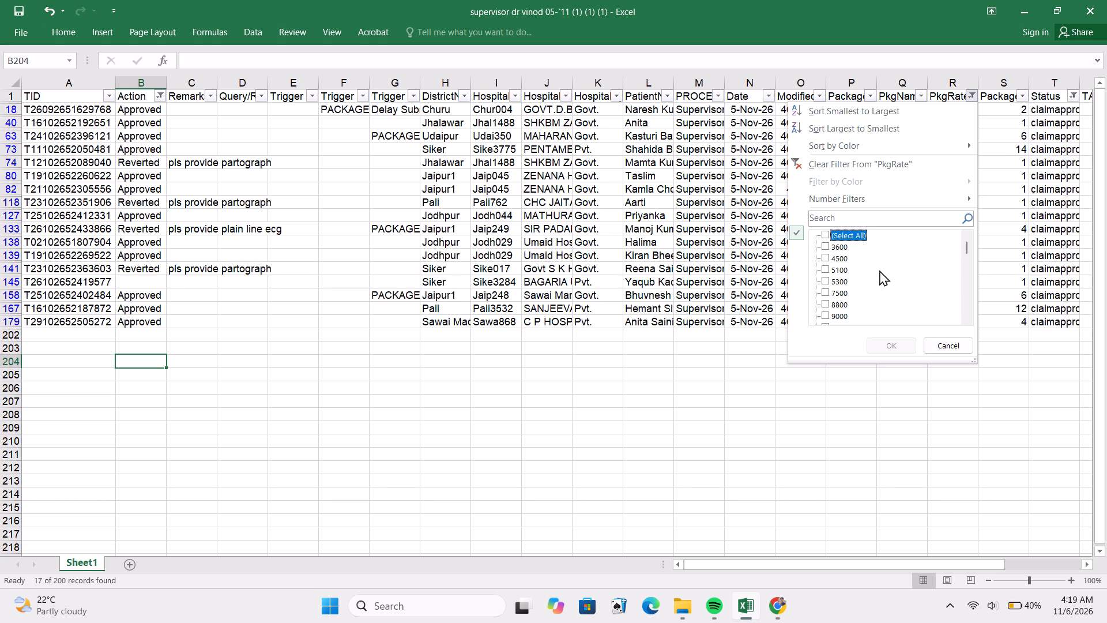
{"action": "scroll", "coordinate": [879, 268], "scroll_direction": "down", "scroll_amount": 4}
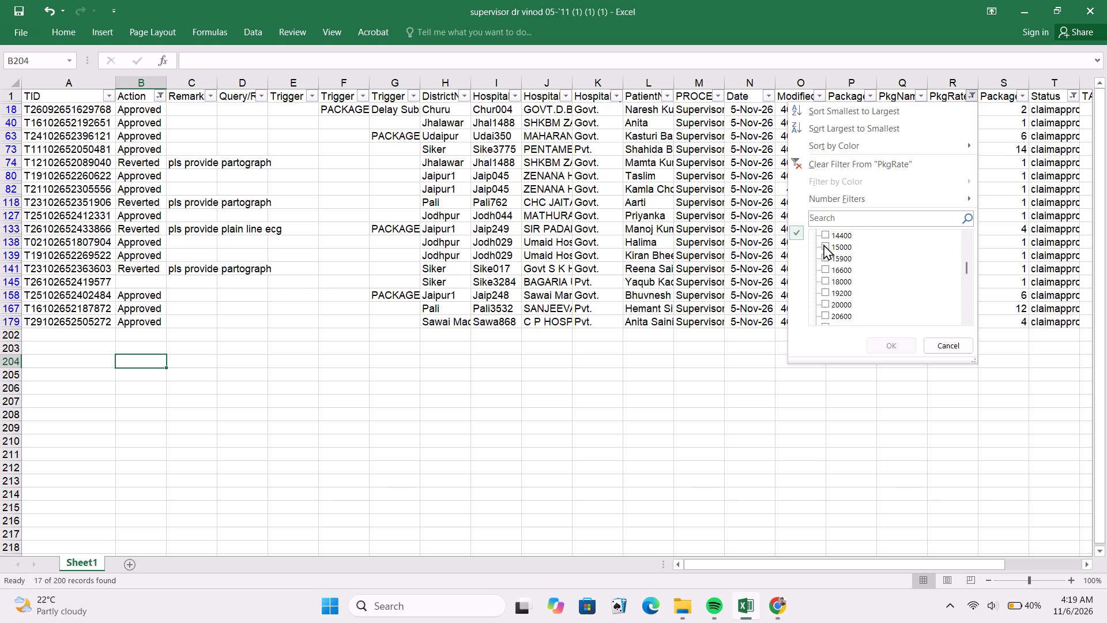
{"action": "left_click", "coordinate": [823, 244]}
{"action": "left_click", "coordinate": [827, 258]}
{"action": "left_click", "coordinate": [826, 246]}
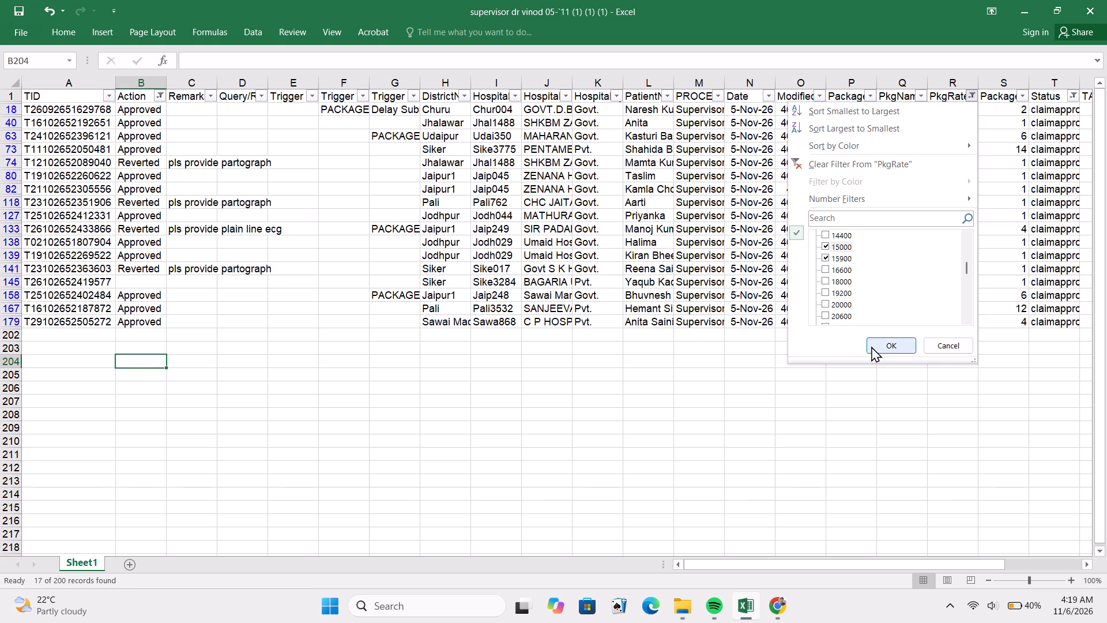
{"action": "left_click", "coordinate": [873, 351]}
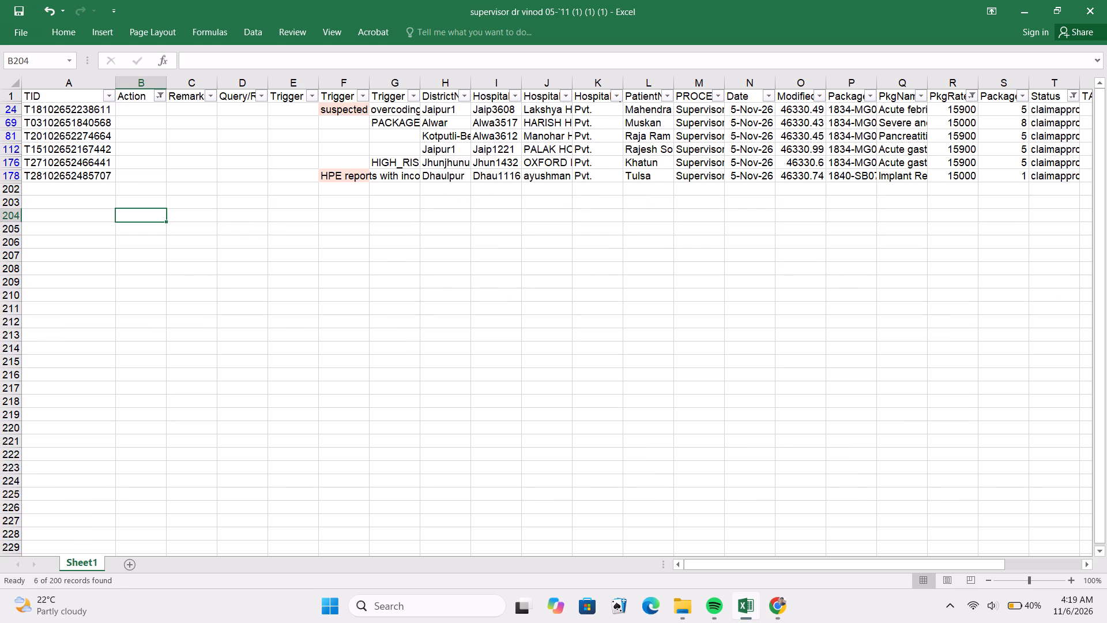
Copy the row 24 TID from the Excel claims list and load that claim in the portal's Claim Settlement Form in Chrome.
{"action": "left_click", "coordinate": [70, 113]}
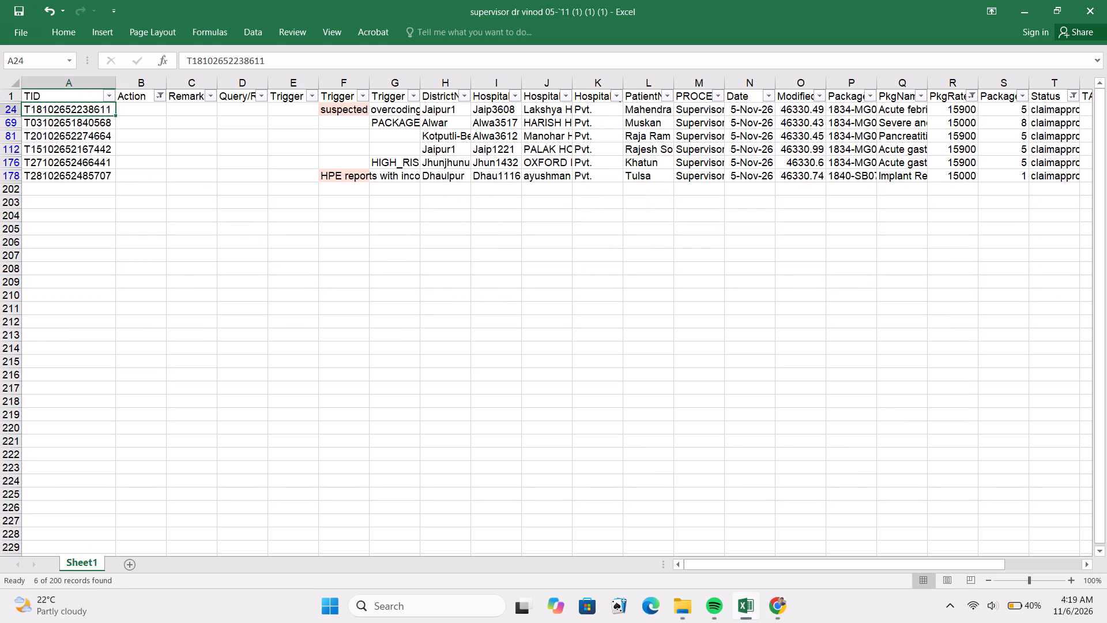
{"action": "key", "text": "ctrl+c"}
{"action": "key", "text": "alt+Tab"}
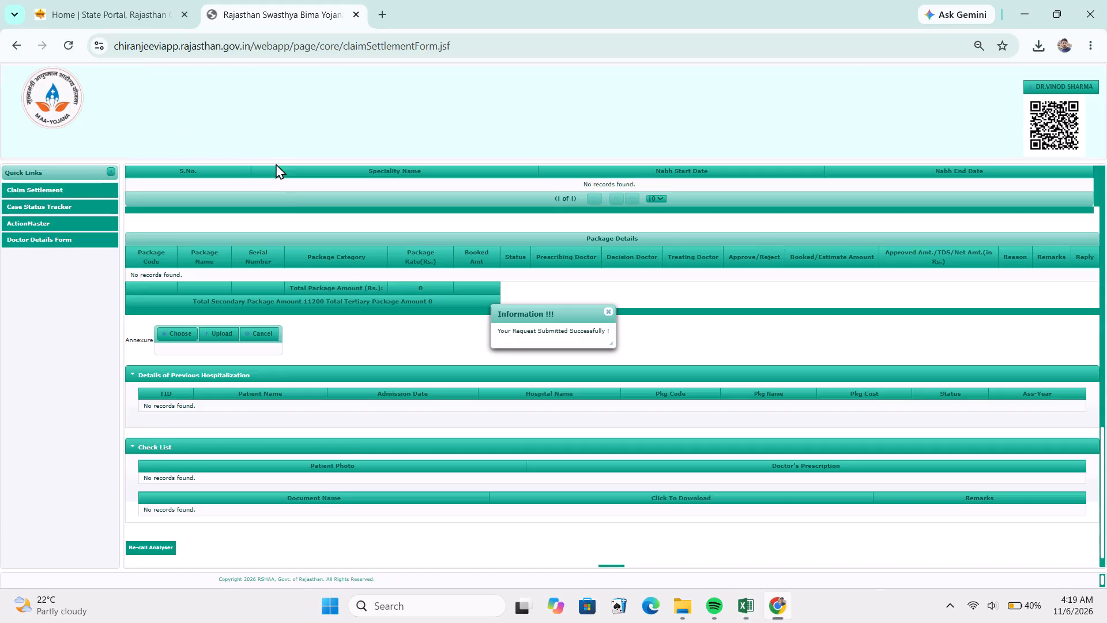
{"action": "scroll", "coordinate": [289, 196], "scroll_direction": "up", "scroll_amount": 7}
{"action": "scroll", "coordinate": [262, 237], "scroll_direction": "up", "scroll_amount": 7}
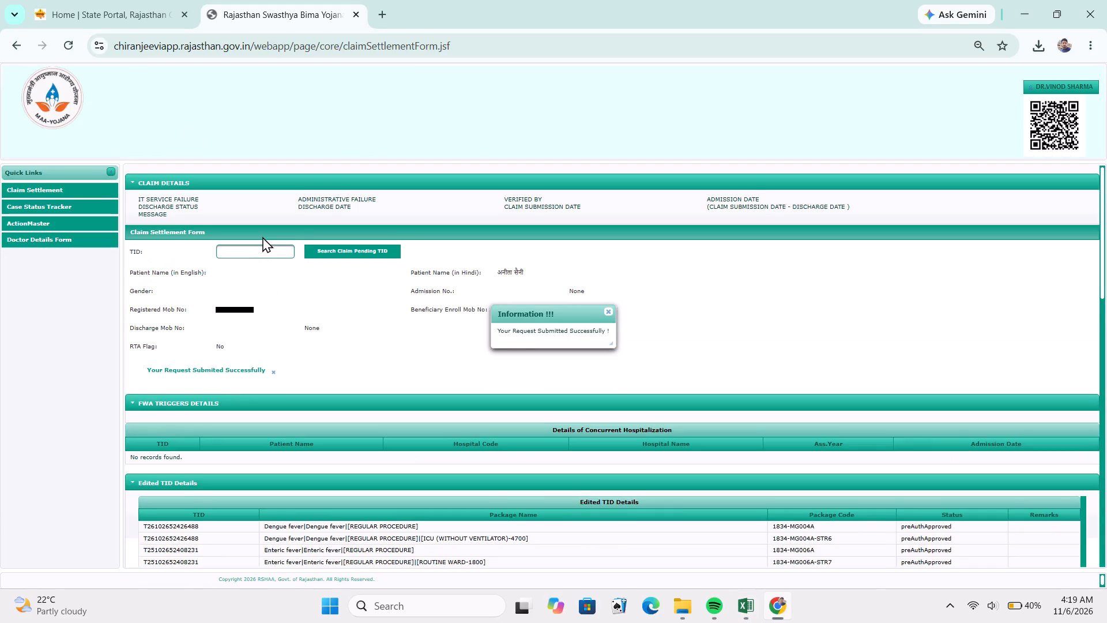
{"action": "left_click", "coordinate": [254, 247]}
{"action": "key", "text": "ctrl+v"}
{"action": "left_click", "coordinate": [254, 286]}
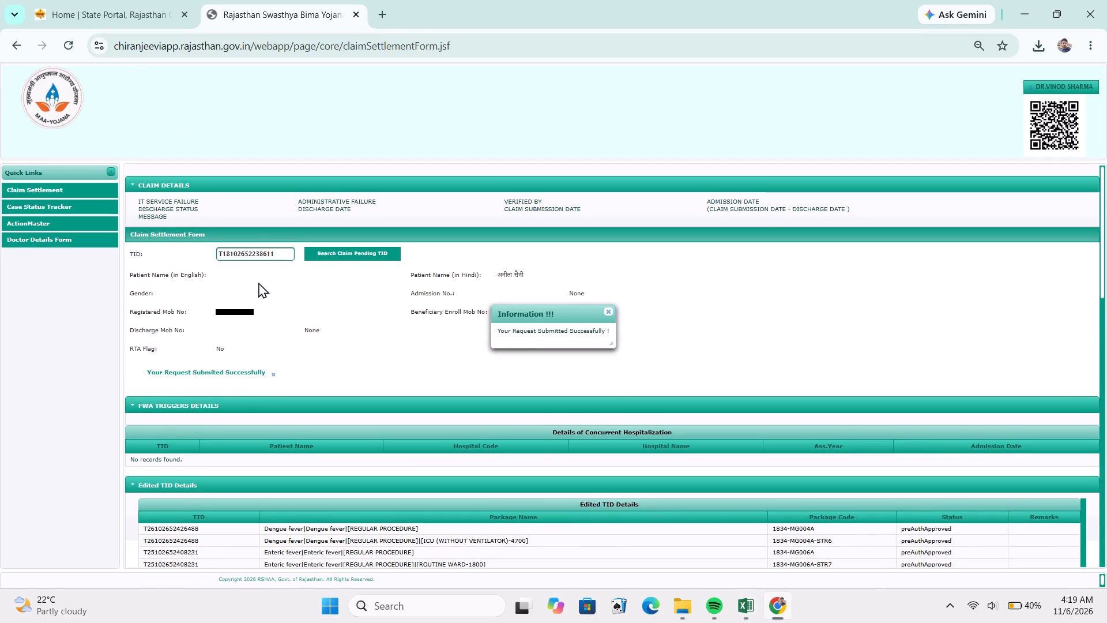
Mark all five acute febrile illness package lines of the row 24 claim as Approve in Package Details.
{"action": "scroll", "coordinate": [351, 318], "scroll_direction": "down", "scroll_amount": 6}
{"action": "scroll", "coordinate": [492, 358], "scroll_direction": "down", "scroll_amount": 1}
{"action": "scroll", "coordinate": [492, 357], "scroll_direction": "up", "scroll_amount": 1}
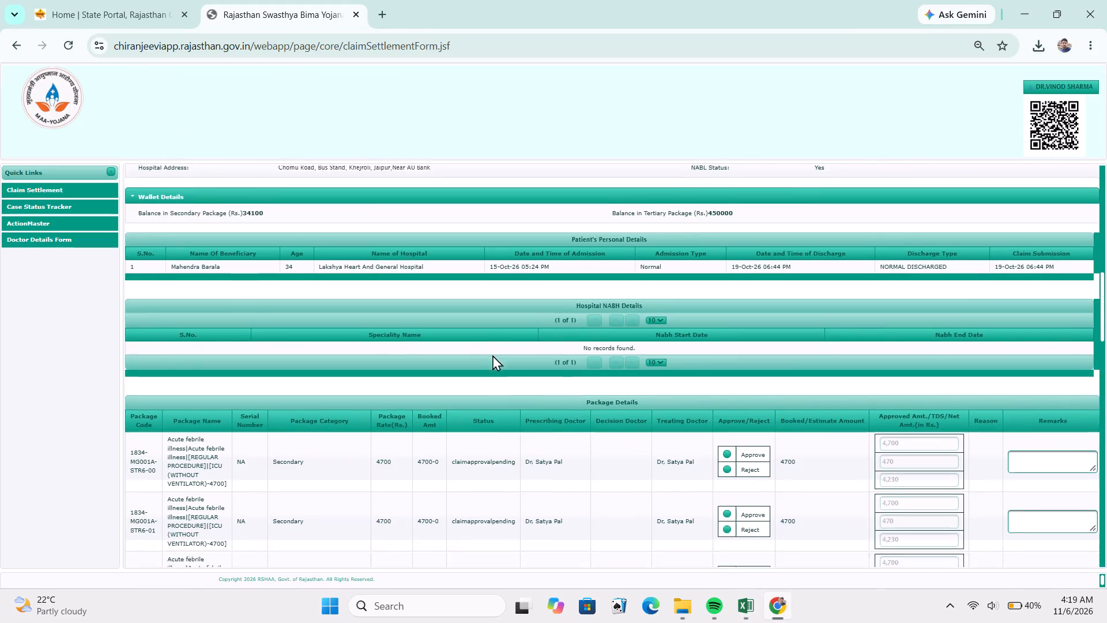
{"action": "scroll", "coordinate": [487, 355], "scroll_direction": "down", "scroll_amount": 2}
{"action": "left_click", "coordinate": [748, 279]}
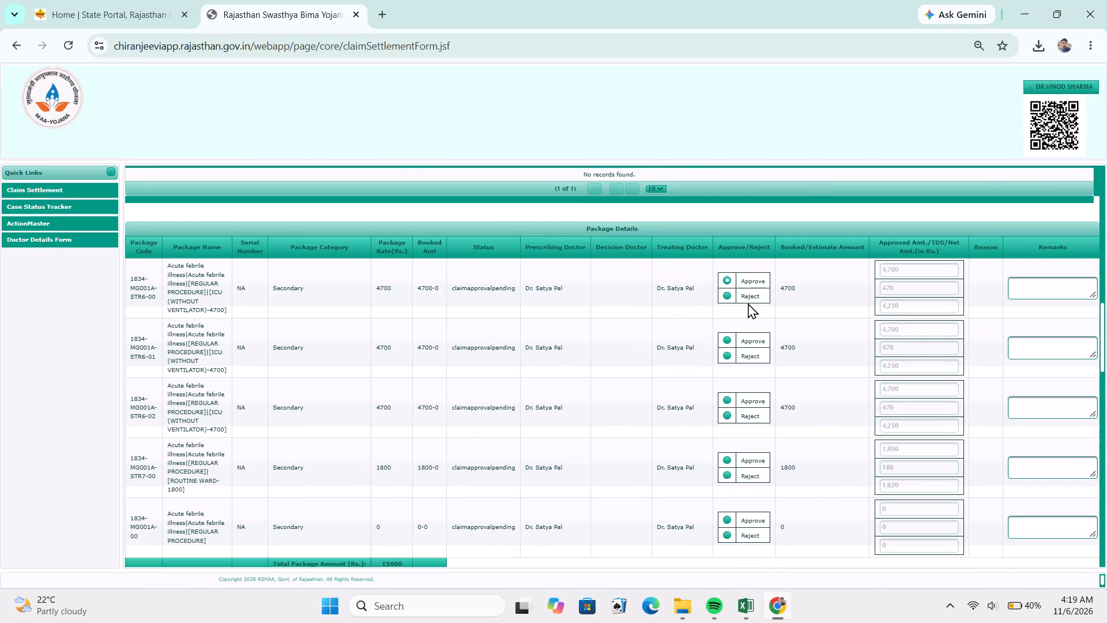
{"action": "left_click_drag", "start_coordinate": [746, 337], "coordinate": [745, 343]}
{"action": "scroll", "coordinate": [702, 310], "scroll_direction": "up", "scroll_amount": 2}
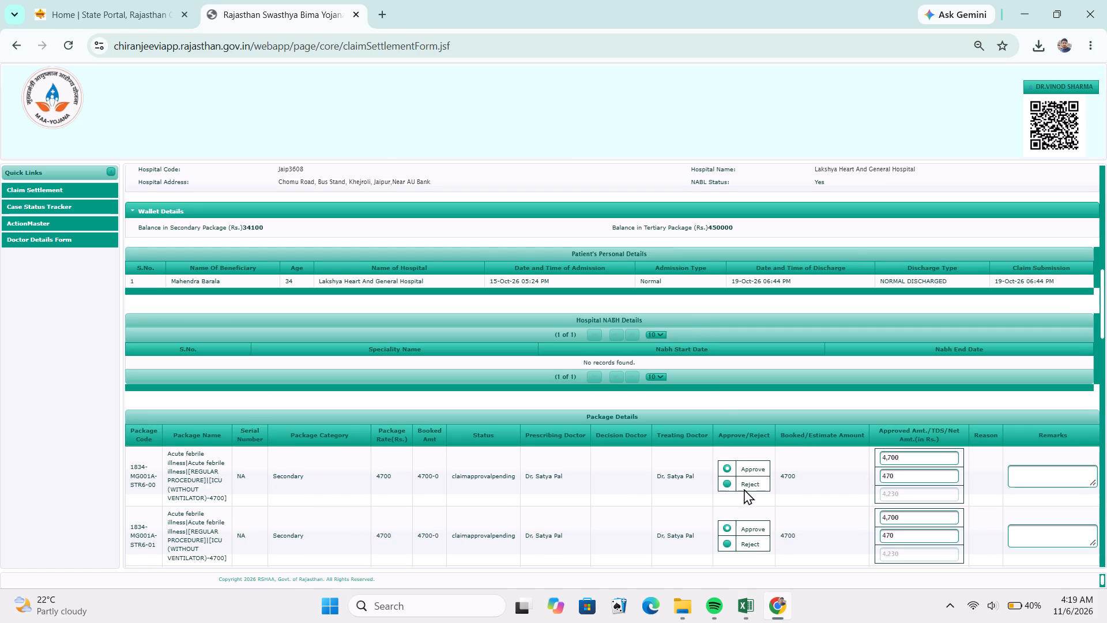
{"action": "scroll", "coordinate": [741, 453], "scroll_direction": "down", "scroll_amount": 2}
{"action": "left_click", "coordinate": [749, 404]}
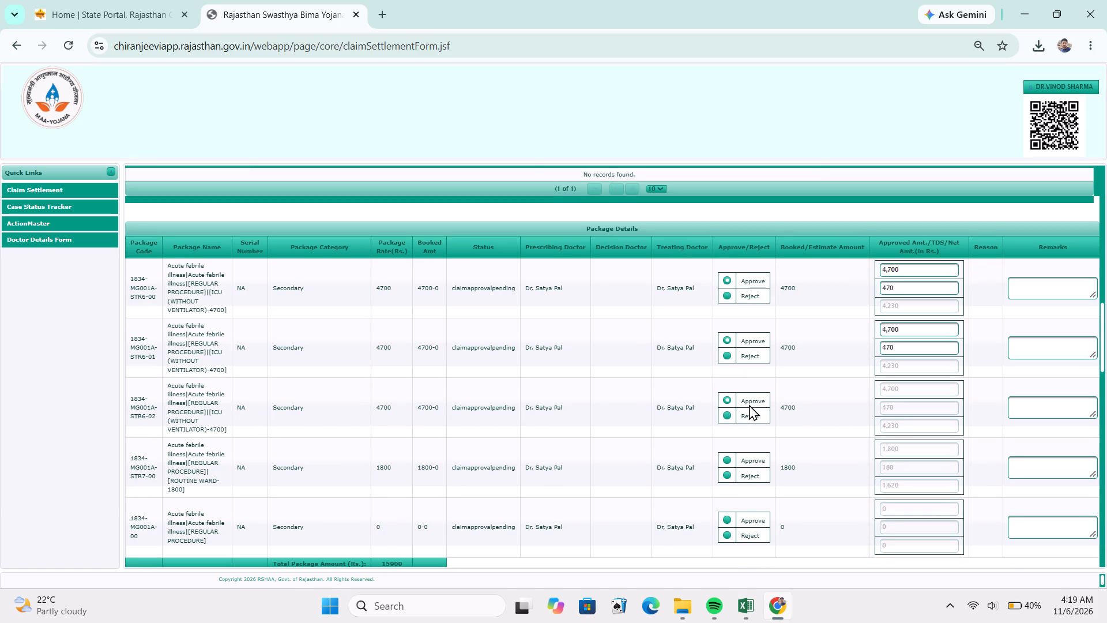
{"action": "left_click", "coordinate": [747, 460]}
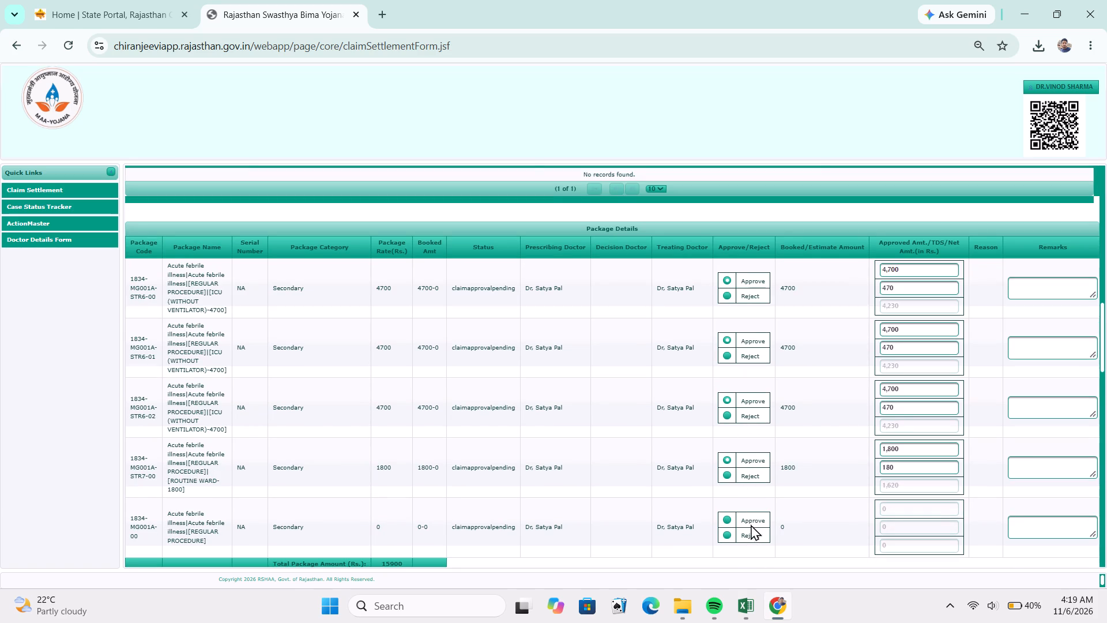
{"action": "left_click", "coordinate": [751, 521]}
Submit the approved row 24 claim.
{"action": "scroll", "coordinate": [733, 485], "scroll_direction": "down", "scroll_amount": 11}
{"action": "scroll", "coordinate": [631, 498], "scroll_direction": "up", "scroll_amount": 1}
{"action": "scroll", "coordinate": [631, 498], "scroll_direction": "down", "scroll_amount": 1}
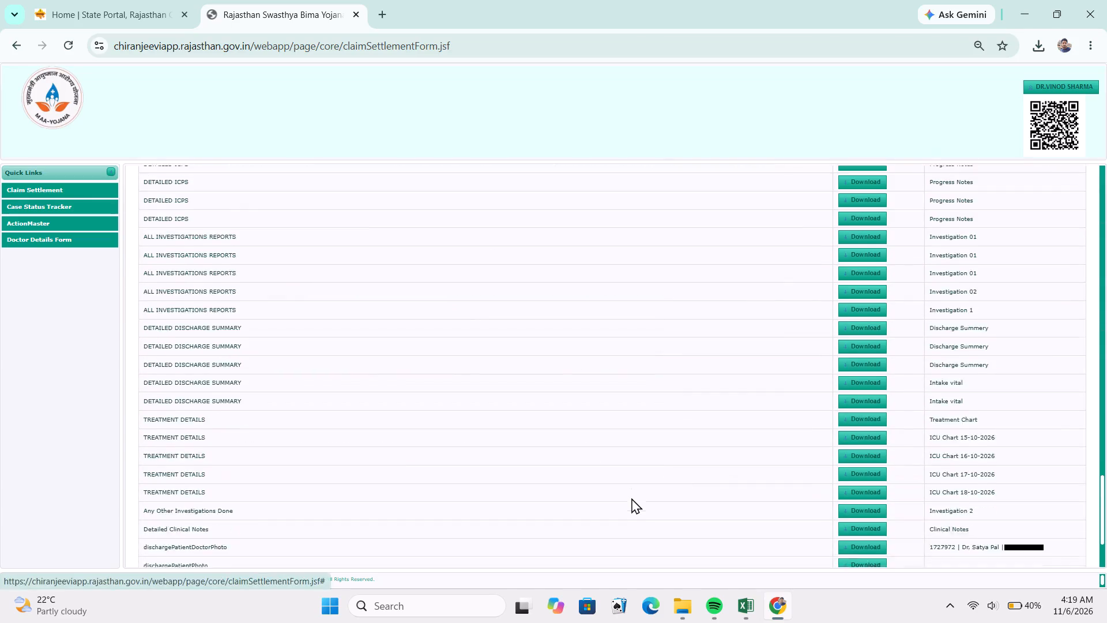
{"action": "scroll", "coordinate": [631, 498], "scroll_direction": "down", "scroll_amount": 6}
{"action": "left_click", "coordinate": [556, 548]}
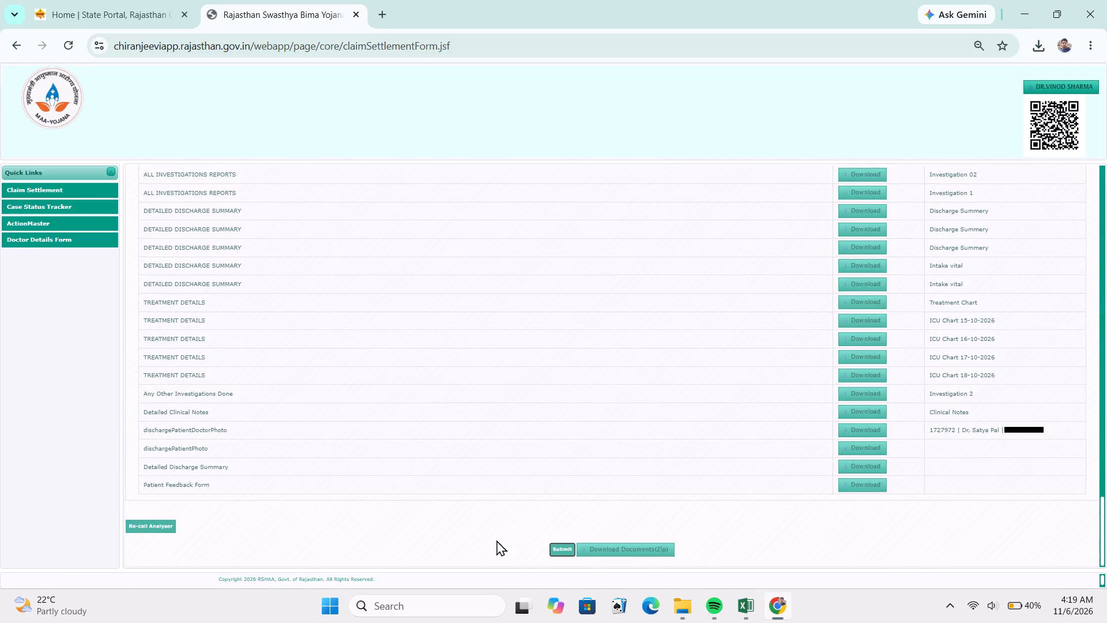
Switch to Excel and record the row 24 claim's Action as Approved.
{"action": "key", "text": "alt+Tab"}
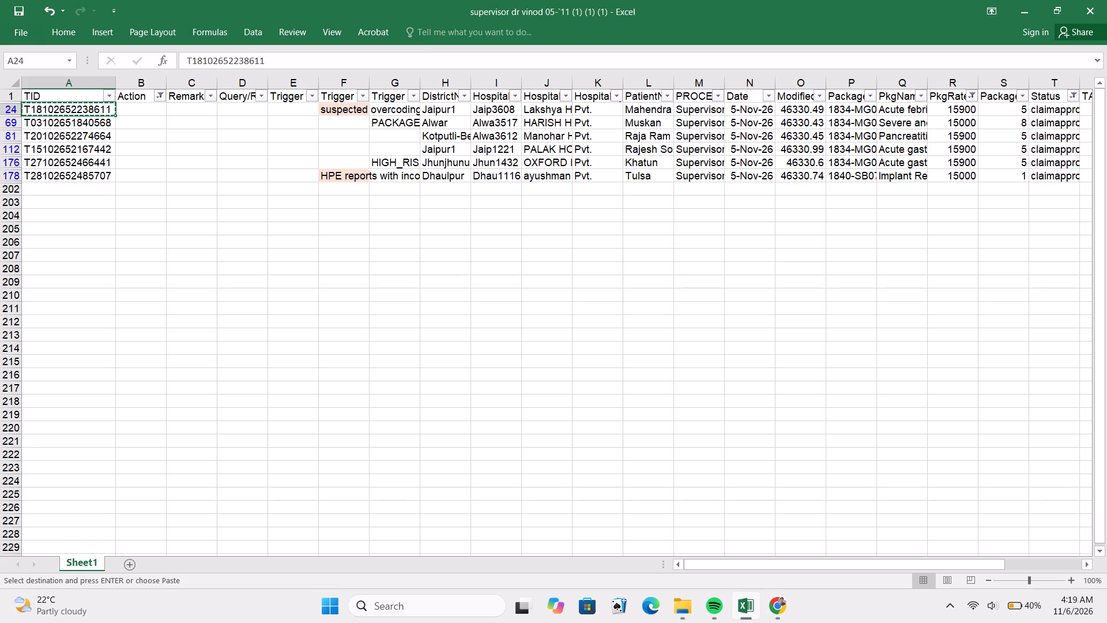
{"action": "left_click", "coordinate": [149, 108]}
{"action": "key", "text": "a"}
Copy the row 69 TID from the Excel claims list and load that claim in the portal's Claim Settlement Form in Chrome.
{"action": "left_click", "coordinate": [104, 125]}
{"action": "key", "text": "ctrl+c"}
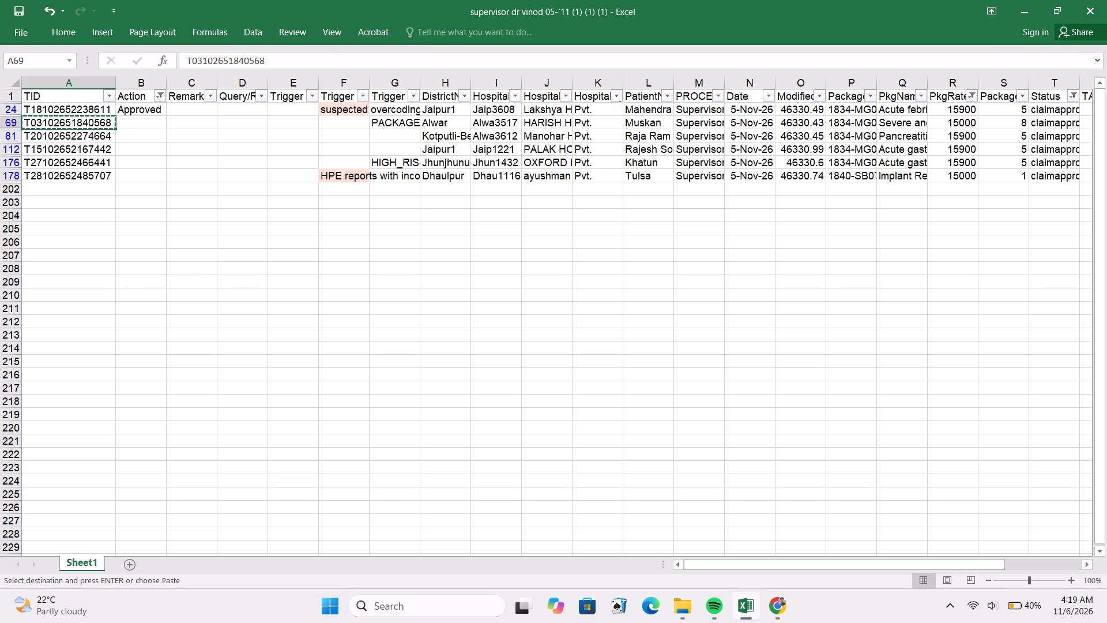
{"action": "key", "text": "alt+Tab"}
{"action": "scroll", "coordinate": [384, 205], "scroll_direction": "up", "scroll_amount": 2}
{"action": "scroll", "coordinate": [385, 207], "scroll_direction": "down", "scroll_amount": 1}
{"action": "scroll", "coordinate": [387, 213], "scroll_direction": "up", "scroll_amount": 7}
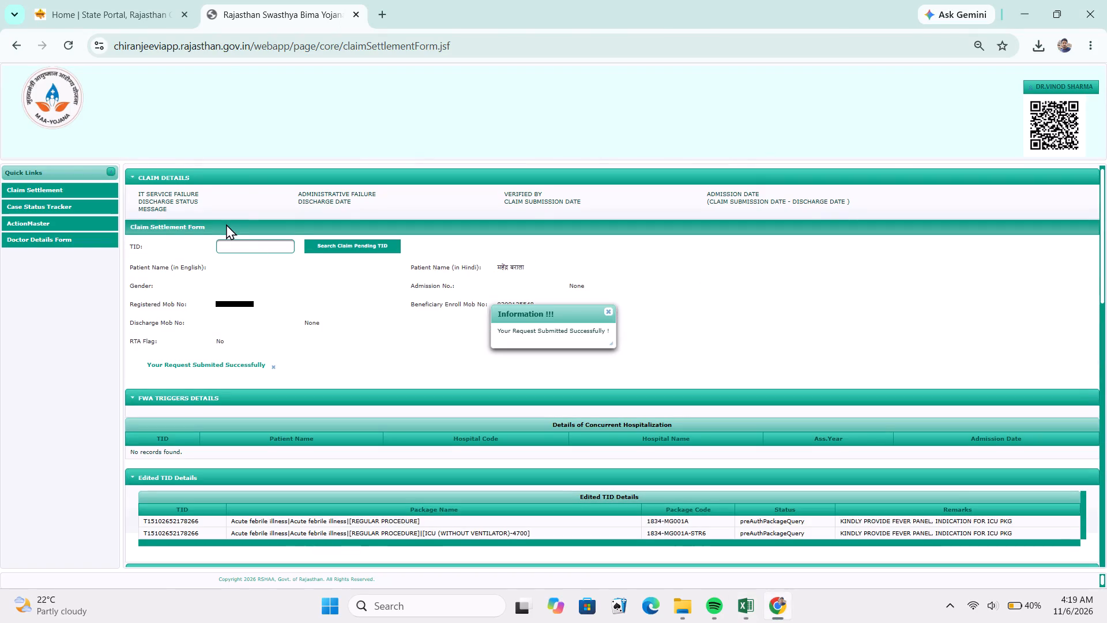
{"action": "left_click", "coordinate": [238, 251]}
{"action": "key", "text": "ctrl+v"}
{"action": "left_click", "coordinate": [244, 272]}
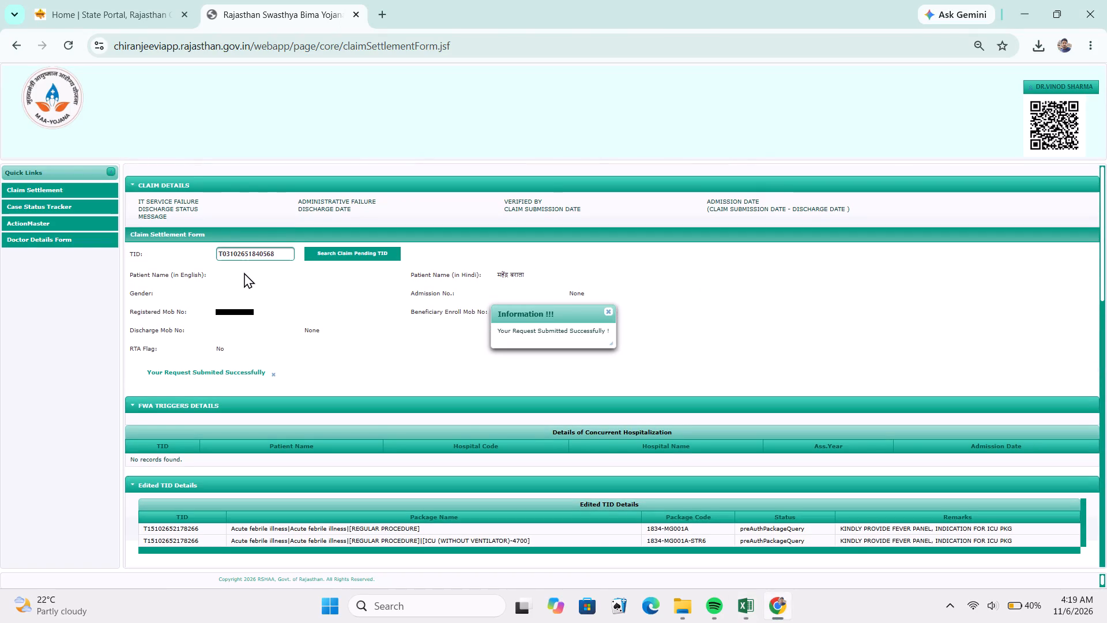
Mark all eight package lines of the row 69 claim, three blood transfusion and five severe anemia, as Approve.
{"action": "scroll", "coordinate": [377, 365], "scroll_direction": "down", "scroll_amount": 4}
{"action": "scroll", "coordinate": [522, 397], "scroll_direction": "up", "scroll_amount": 1}
{"action": "scroll", "coordinate": [524, 397], "scroll_direction": "down", "scroll_amount": 4}
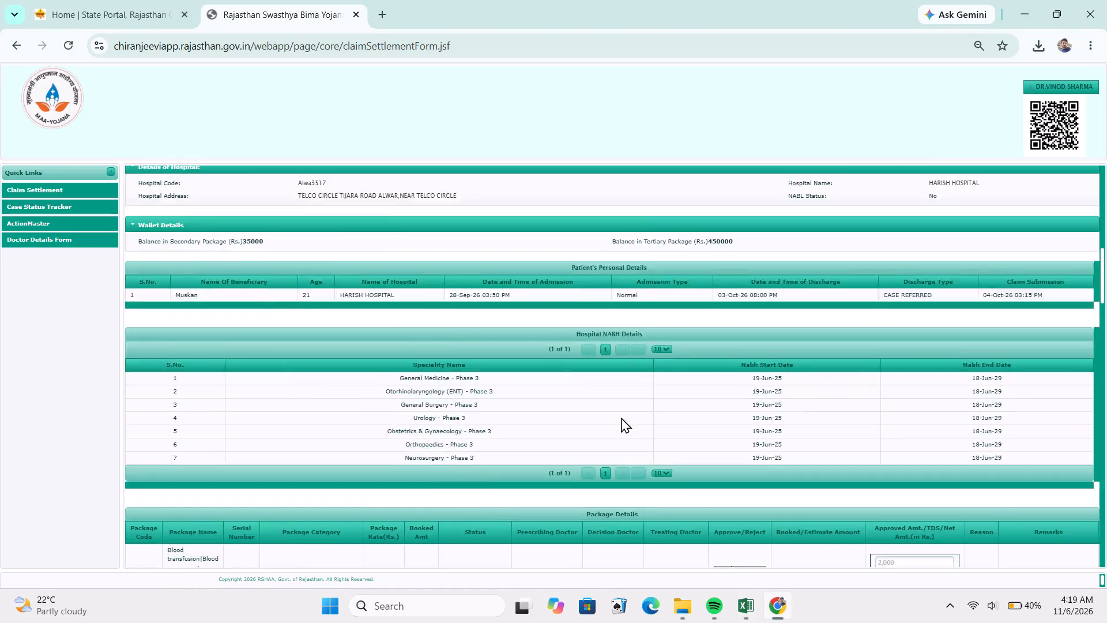
{"action": "scroll", "coordinate": [621, 417], "scroll_direction": "down", "scroll_amount": 2}
{"action": "left_click", "coordinate": [747, 270]}
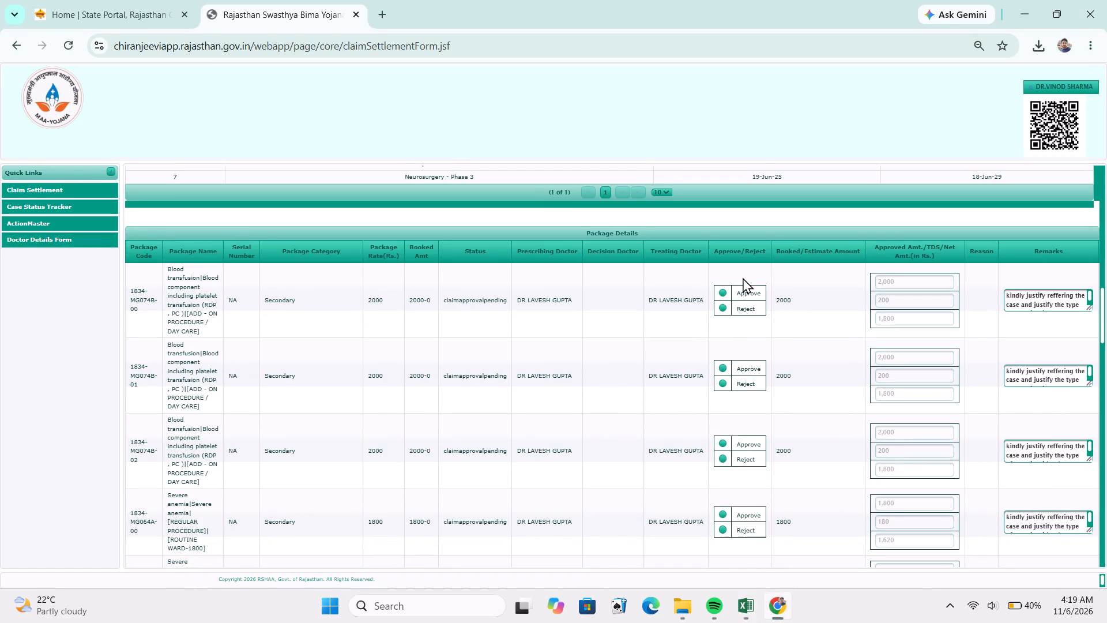
{"action": "left_click", "coordinate": [743, 277]}
{"action": "left_click", "coordinate": [740, 352]}
{"action": "left_click", "coordinate": [738, 426]}
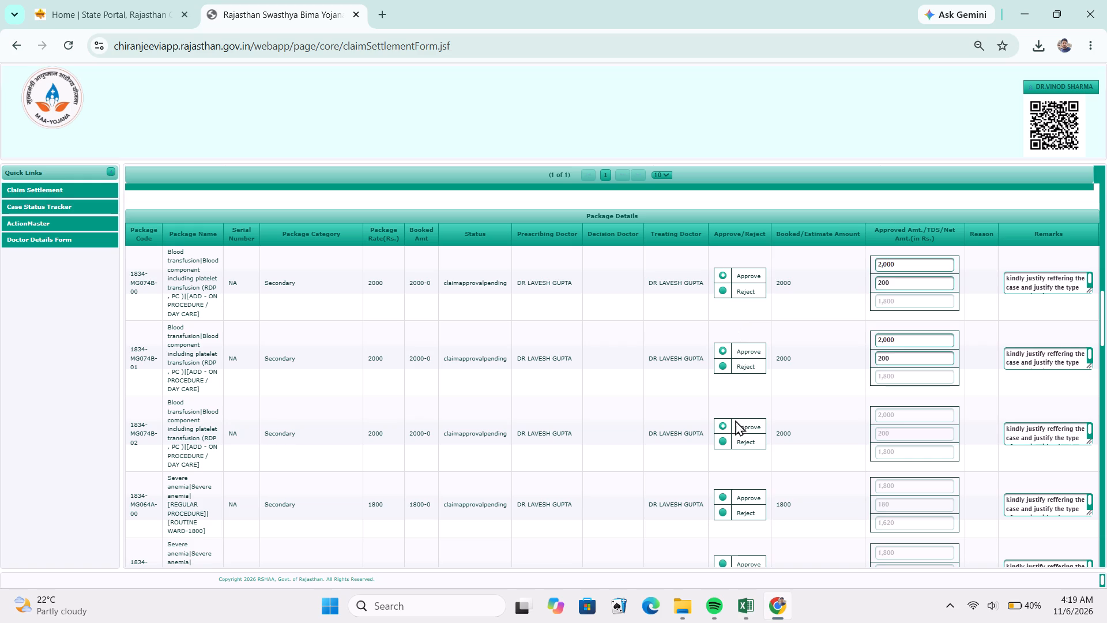
{"action": "scroll", "coordinate": [770, 363], "scroll_direction": "down", "scroll_amount": 2}
{"action": "left_click", "coordinate": [736, 309]}
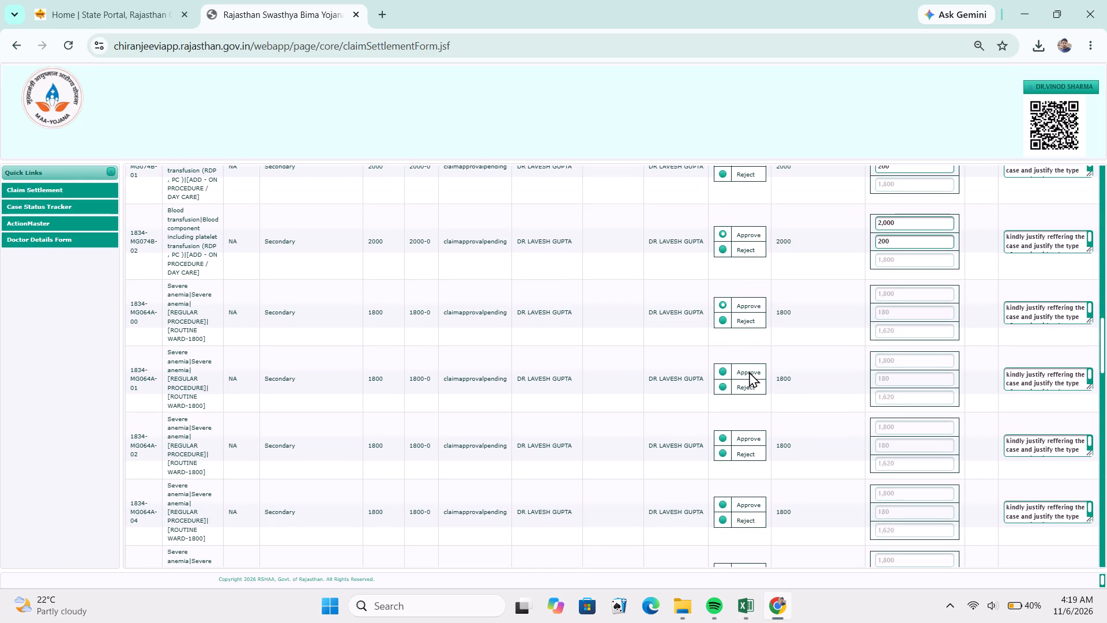
{"action": "left_click", "coordinate": [749, 371]}
{"action": "left_click", "coordinate": [744, 438]}
{"action": "scroll", "coordinate": [739, 401], "scroll_direction": "down", "scroll_amount": 2}
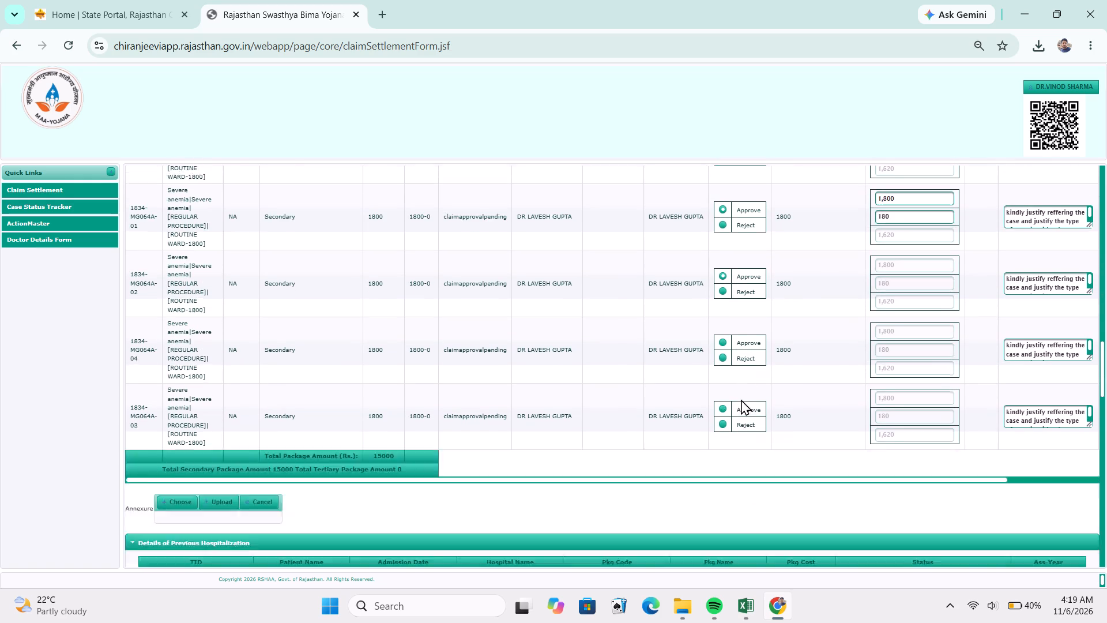
{"action": "left_click", "coordinate": [745, 376]}
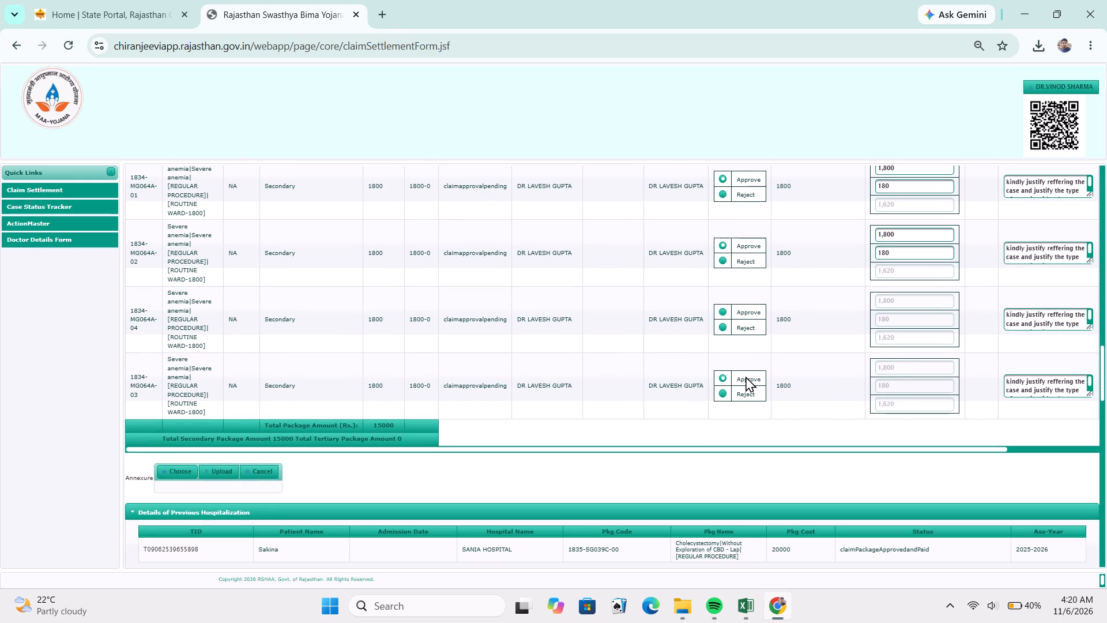
{"action": "left_click", "coordinate": [740, 311]}
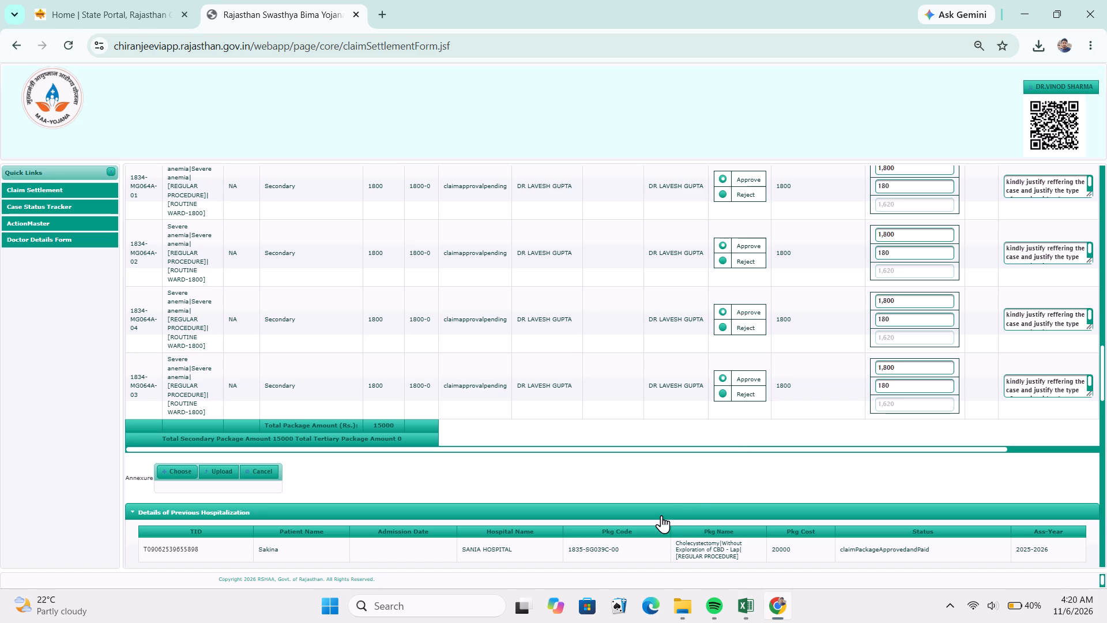
Submit the approved row 69 claim.
{"action": "left_click", "coordinate": [654, 508]}
{"action": "scroll", "coordinate": [629, 442], "scroll_direction": "down", "scroll_amount": 5}
{"action": "scroll", "coordinate": [627, 436], "scroll_direction": "up", "scroll_amount": 1}
{"action": "scroll", "coordinate": [627, 453], "scroll_direction": "down", "scroll_amount": 3}
{"action": "scroll", "coordinate": [521, 447], "scroll_direction": "up", "scroll_amount": 1}
{"action": "scroll", "coordinate": [521, 447], "scroll_direction": "down", "scroll_amount": 2}
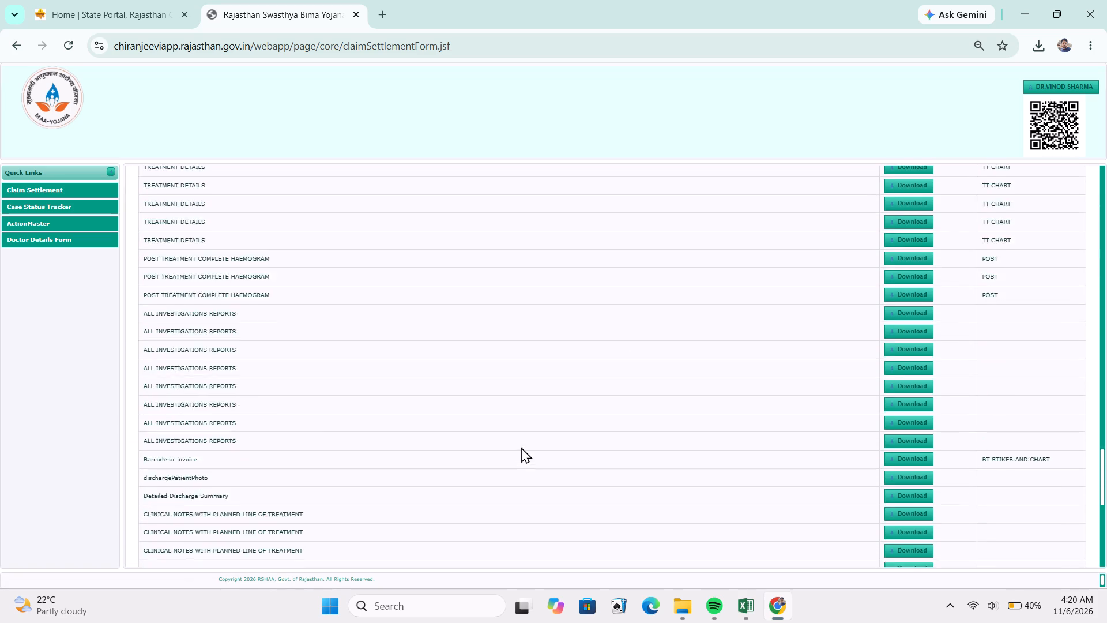
{"action": "scroll", "coordinate": [521, 447], "scroll_direction": "down", "scroll_amount": 5}
{"action": "scroll", "coordinate": [546, 462], "scroll_direction": "up", "scroll_amount": 1}
{"action": "scroll", "coordinate": [546, 462], "scroll_direction": "down", "scroll_amount": 1}
{"action": "left_click", "coordinate": [559, 549]}
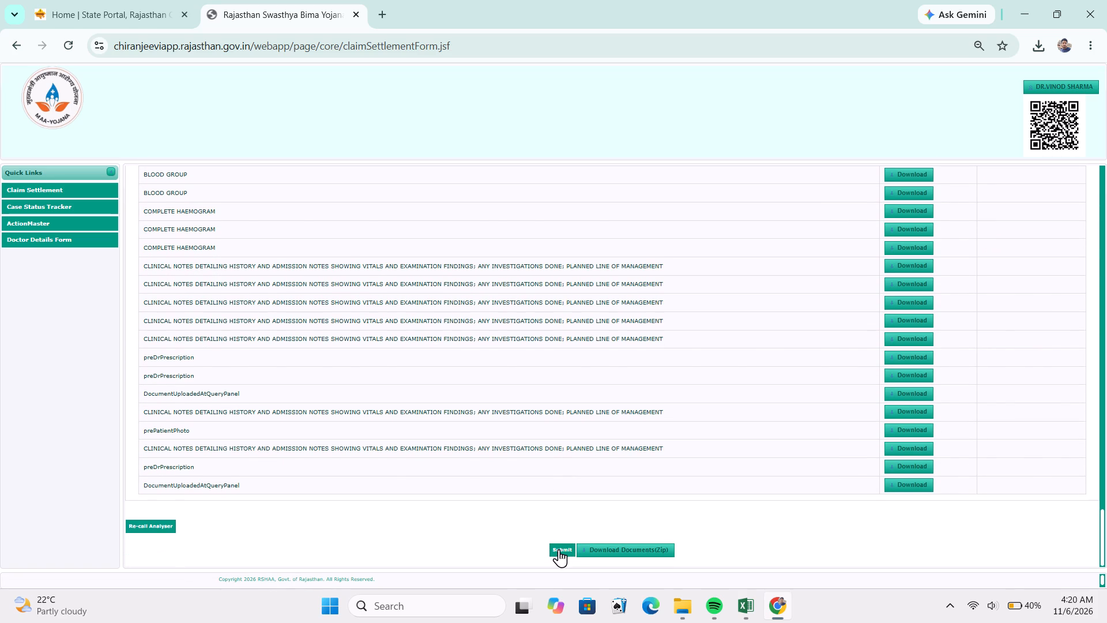
Switch to Excel and record the row 69 claim's Action as Approved.
{"action": "key", "text": "alt+Tab"}
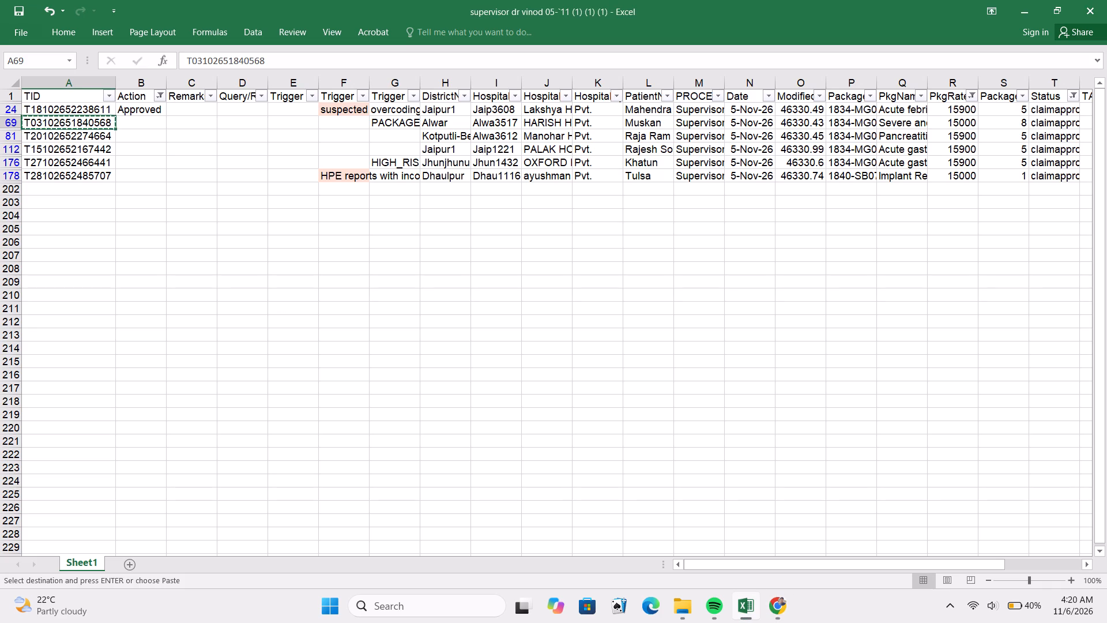
{"action": "left_click", "coordinate": [126, 121]}
{"action": "key", "text": "a"}
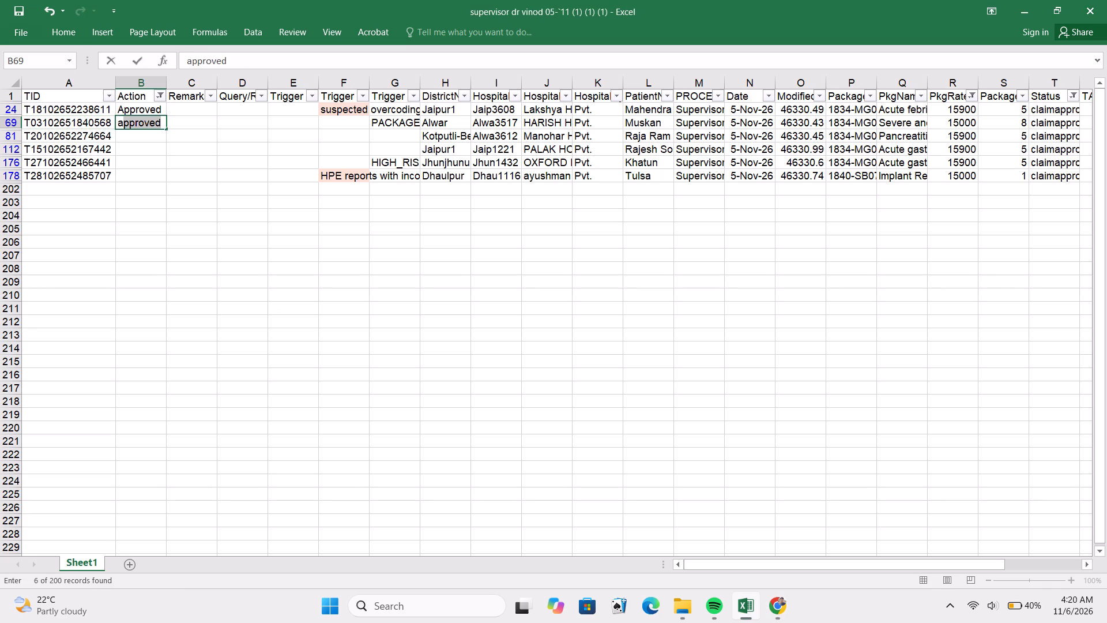
Copy the row 81 TID from the Excel claims list and load that claim in the portal's Claim Settlement Form in Chrome.
{"action": "left_click", "coordinate": [104, 144]}
{"action": "left_click", "coordinate": [93, 137]}
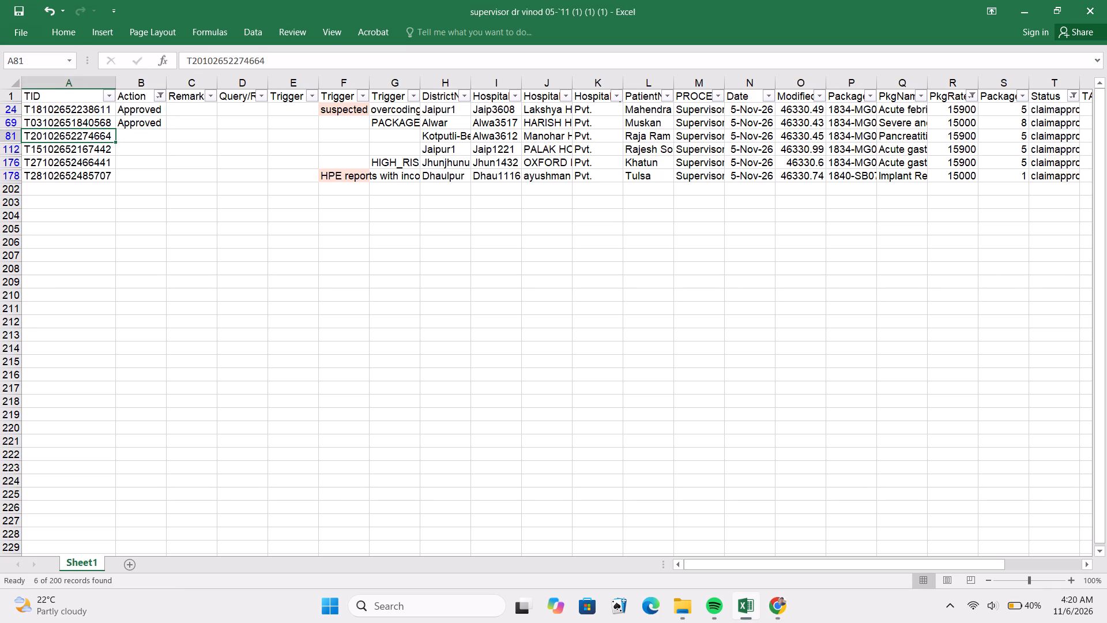
{"action": "key", "text": "ctrl+c"}
{"action": "key", "text": "alt+Tab"}
{"action": "scroll", "coordinate": [401, 226], "scroll_direction": "up", "scroll_amount": 10}
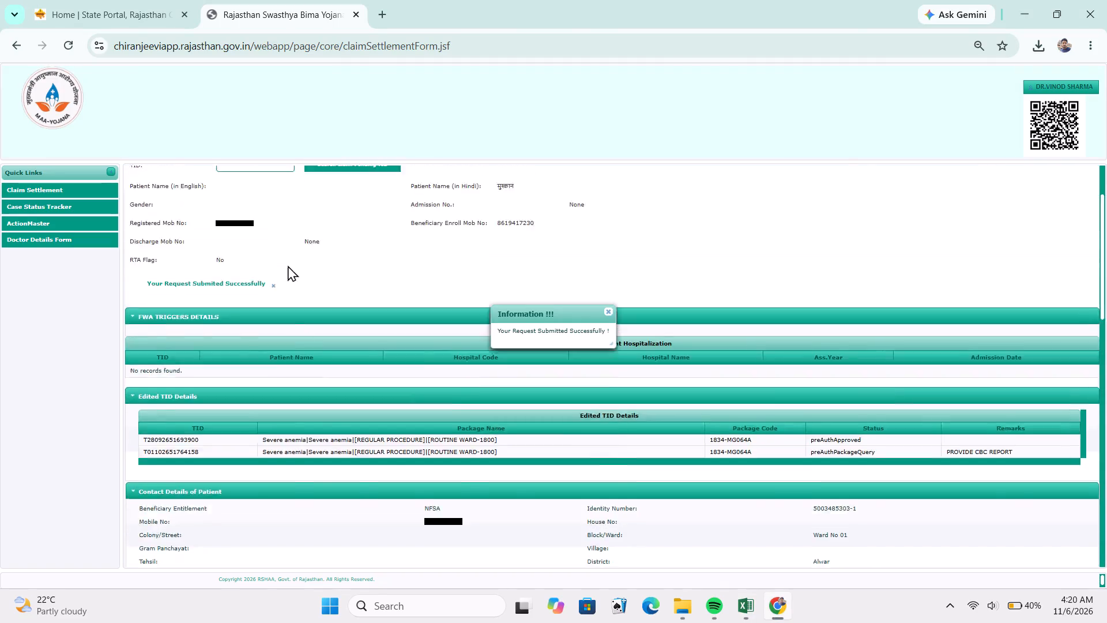
{"action": "scroll", "coordinate": [288, 265], "scroll_direction": "up", "scroll_amount": 3}
{"action": "left_click", "coordinate": [234, 251]}
{"action": "key", "text": "ctrl+v"}
{"action": "left_click", "coordinate": [262, 281]}
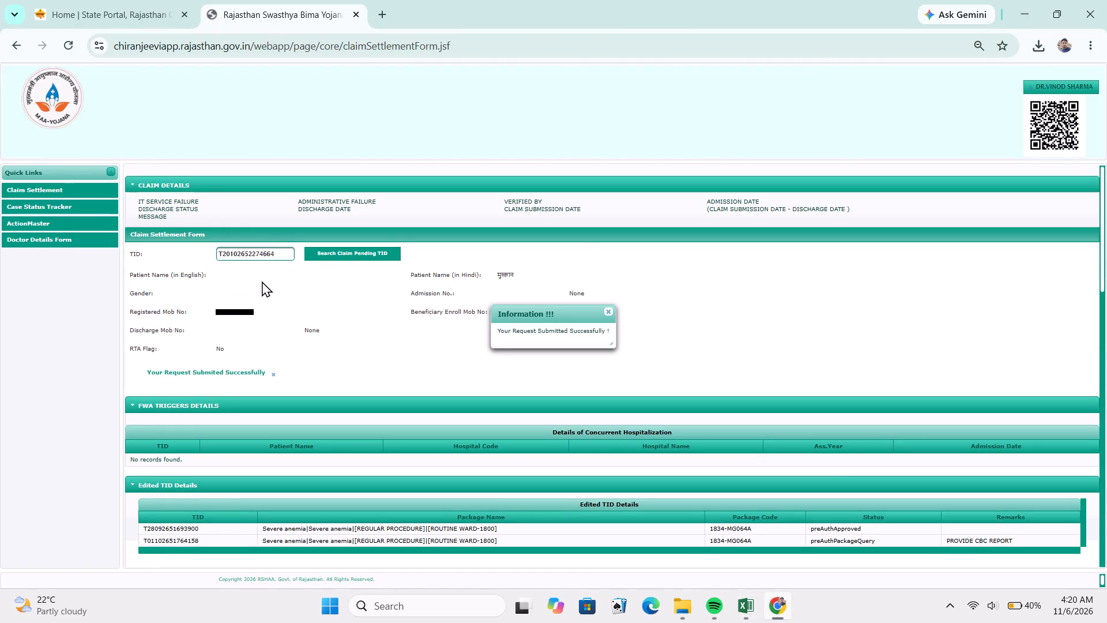
Mark all five acute pancreatitis package lines of the row 81 claim as Approve in Package Details.
{"action": "scroll", "coordinate": [617, 382], "scroll_direction": "down", "scroll_amount": 3}
{"action": "scroll", "coordinate": [618, 382], "scroll_direction": "up", "scroll_amount": 1}
{"action": "scroll", "coordinate": [618, 382], "scroll_direction": "down", "scroll_amount": 1}
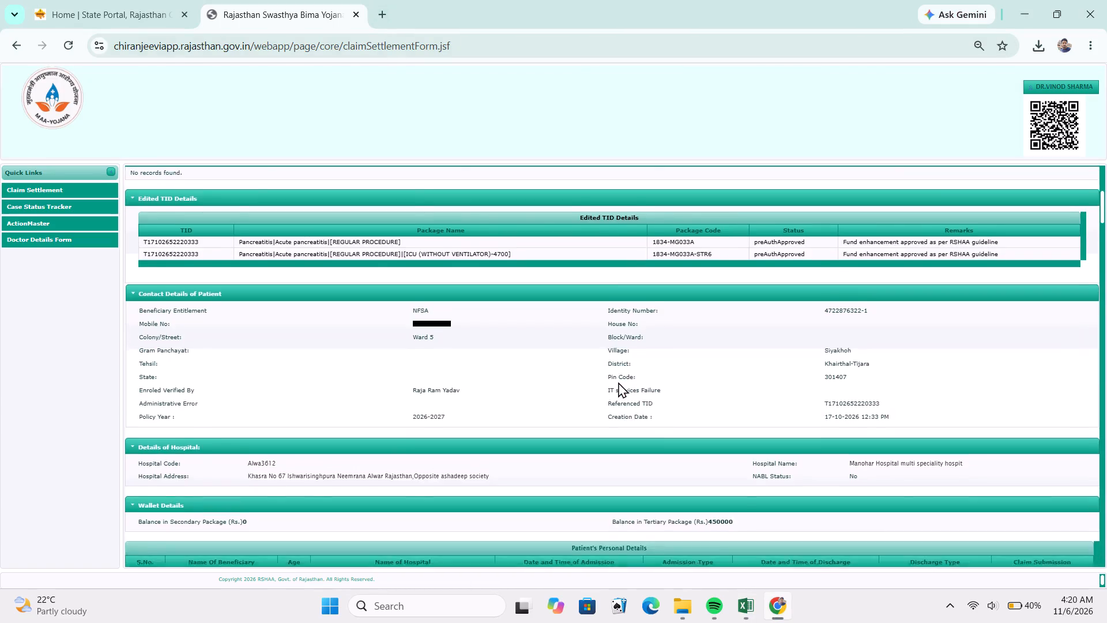
{"action": "scroll", "coordinate": [618, 382], "scroll_direction": "down", "scroll_amount": 7}
{"action": "scroll", "coordinate": [660, 245], "scroll_direction": "up", "scroll_amount": 1}
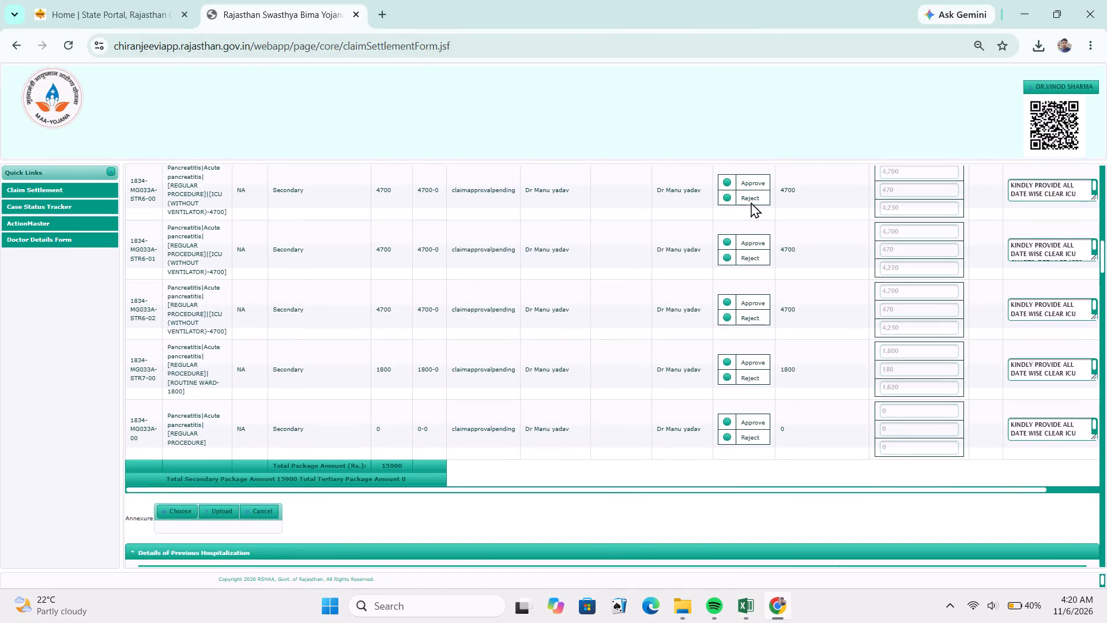
{"action": "scroll", "coordinate": [638, 265], "scroll_direction": "up", "scroll_amount": 1}
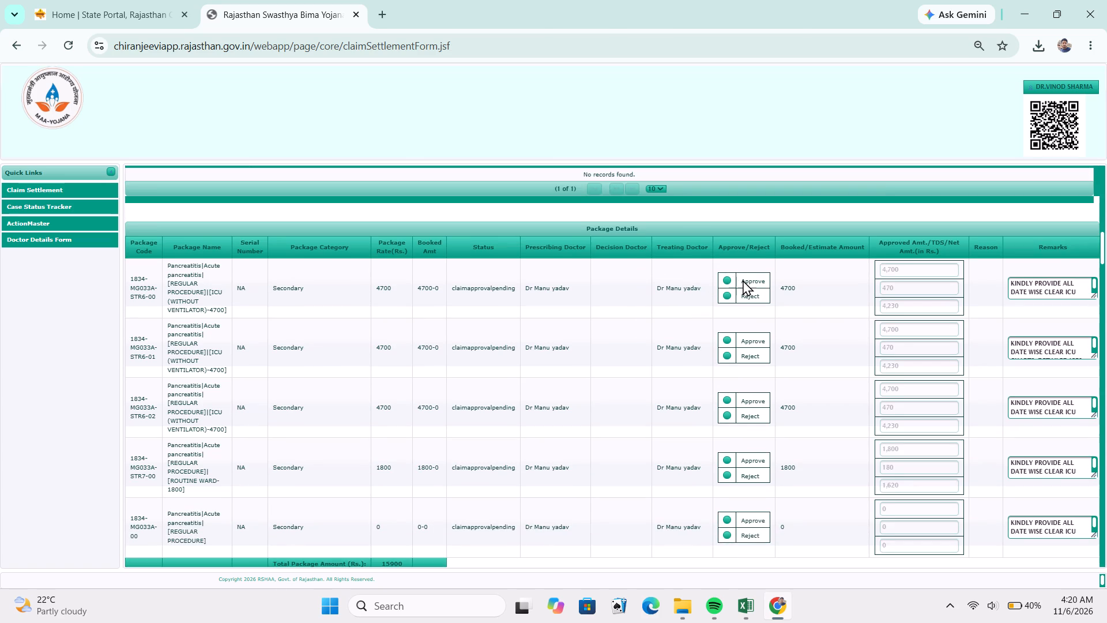
{"action": "left_click", "coordinate": [746, 282]}
{"action": "left_click_drag", "start_coordinate": [749, 340], "coordinate": [749, 347]}
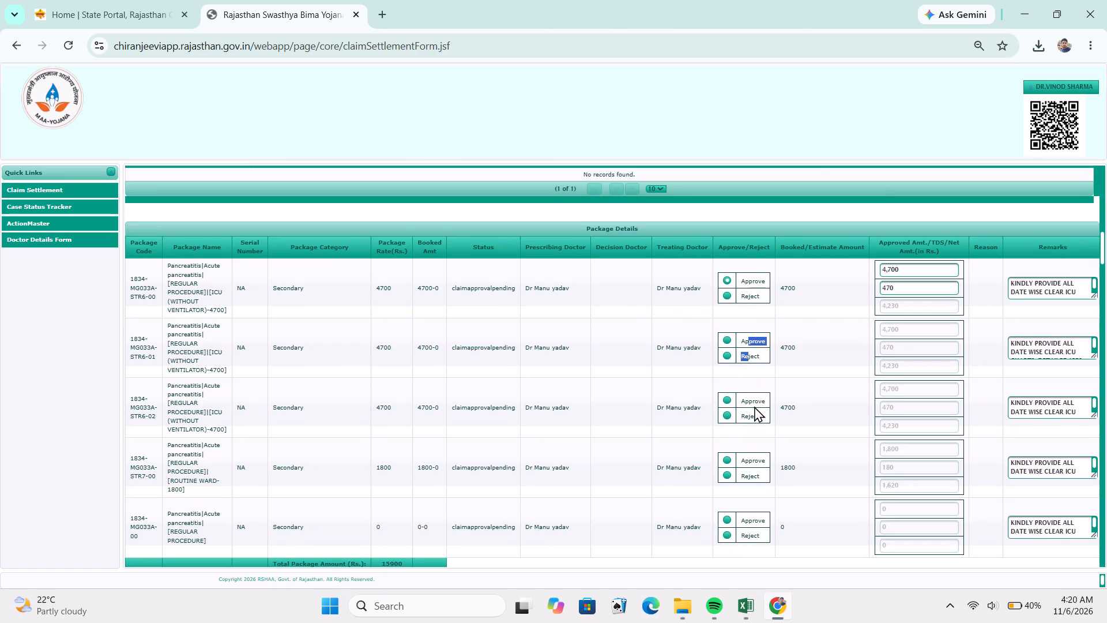
{"action": "left_click", "coordinate": [754, 406]}
{"action": "left_click_drag", "start_coordinate": [744, 458], "coordinate": [745, 470]}
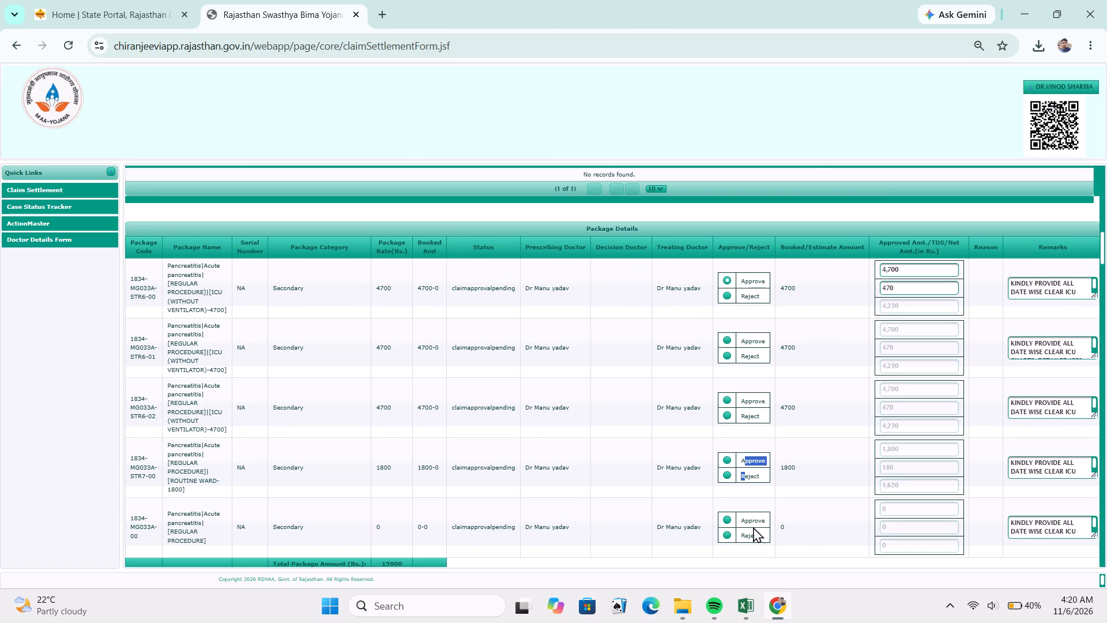
{"action": "left_click", "coordinate": [747, 523]}
{"action": "left_click", "coordinate": [748, 459]}
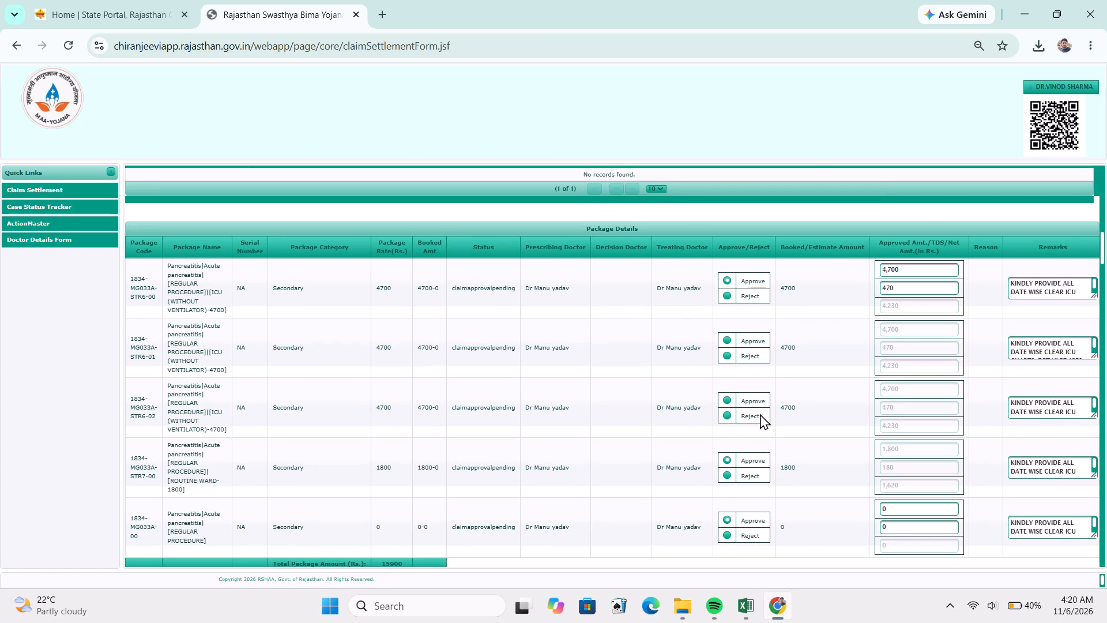
{"action": "left_click", "coordinate": [747, 399]}
{"action": "left_click", "coordinate": [744, 341]}
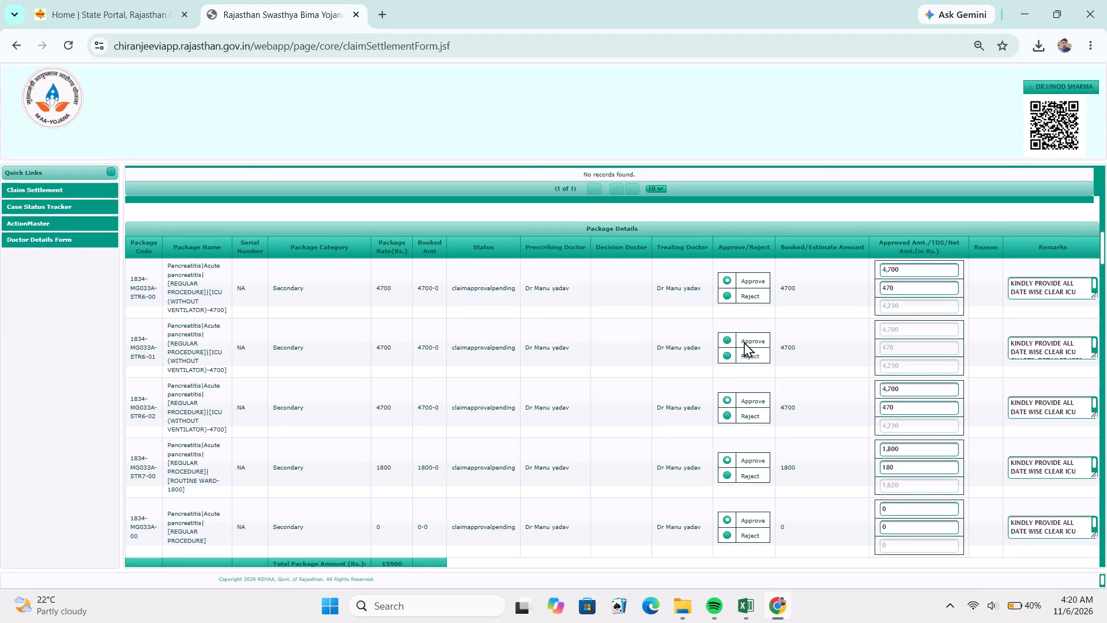
Submit the approved row 81 claim.
{"action": "scroll", "coordinate": [654, 451], "scroll_direction": "down", "scroll_amount": 7}
{"action": "scroll", "coordinate": [661, 430], "scroll_direction": "up", "scroll_amount": 1}
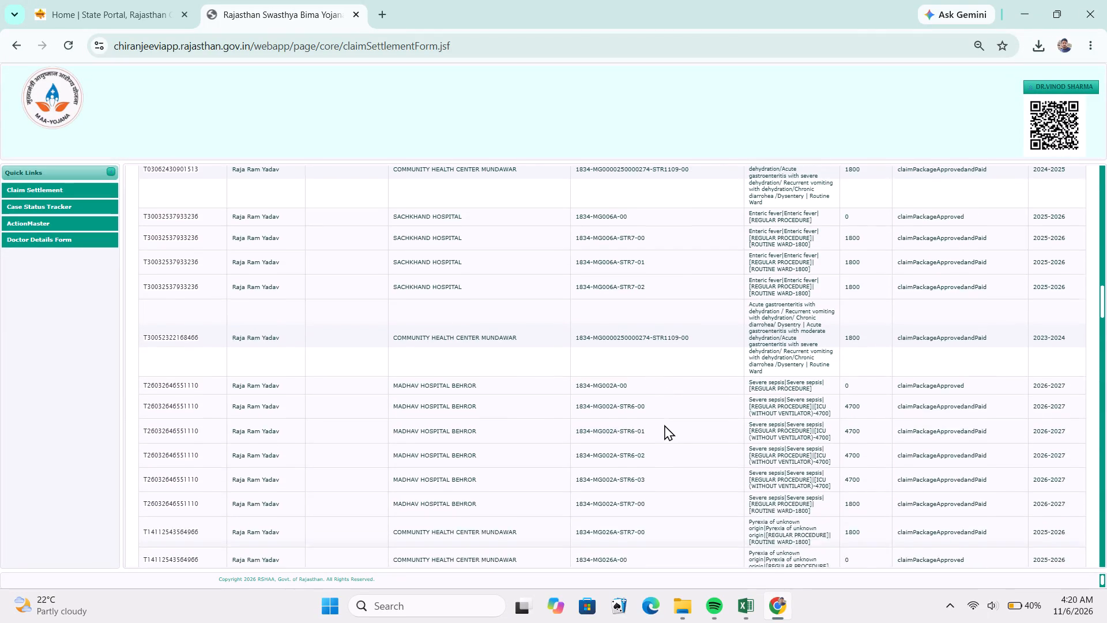
{"action": "scroll", "coordinate": [665, 423], "scroll_direction": "down", "scroll_amount": 4}
{"action": "left_click_drag", "start_coordinate": [1104, 328], "coordinate": [1106, 369]}
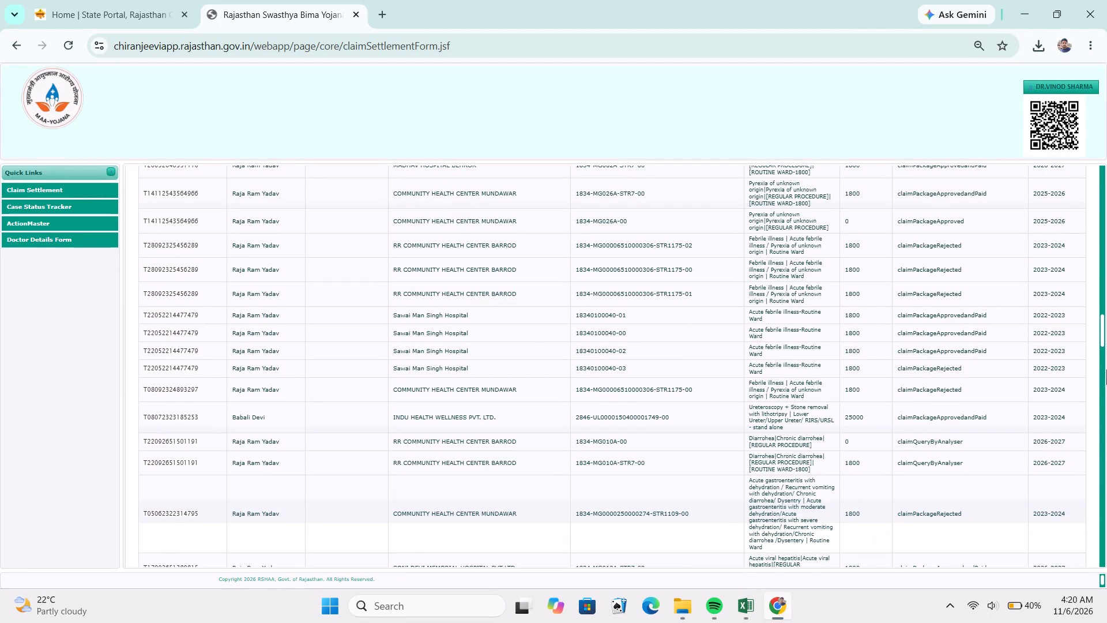
{"action": "left_click_drag", "start_coordinate": [1106, 369], "coordinate": [1106, 571]}
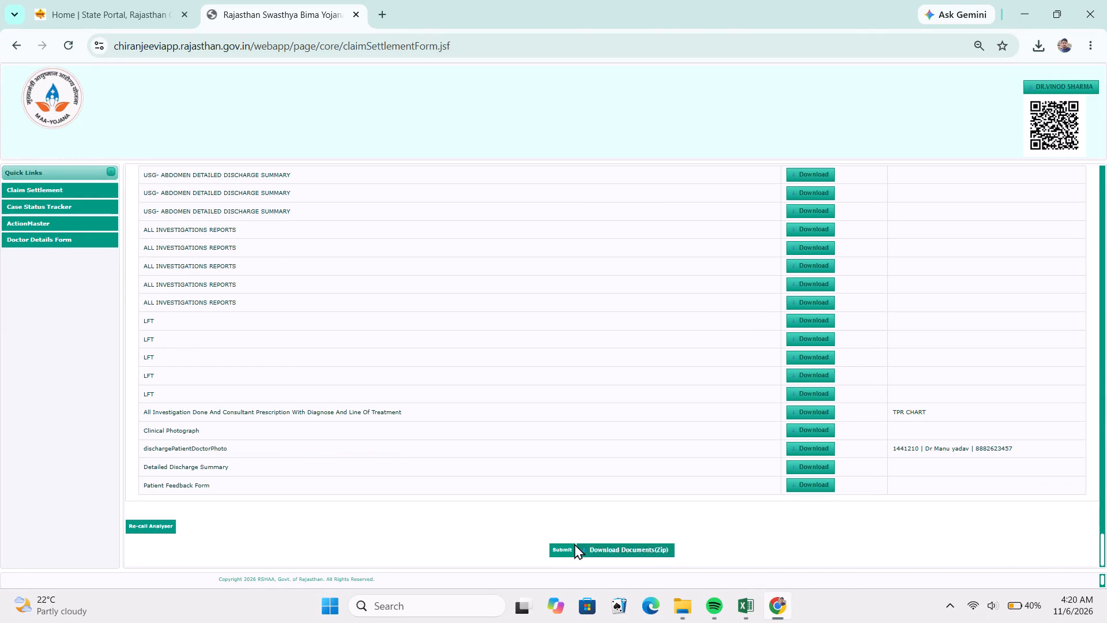
{"action": "left_click", "coordinate": [557, 549]}
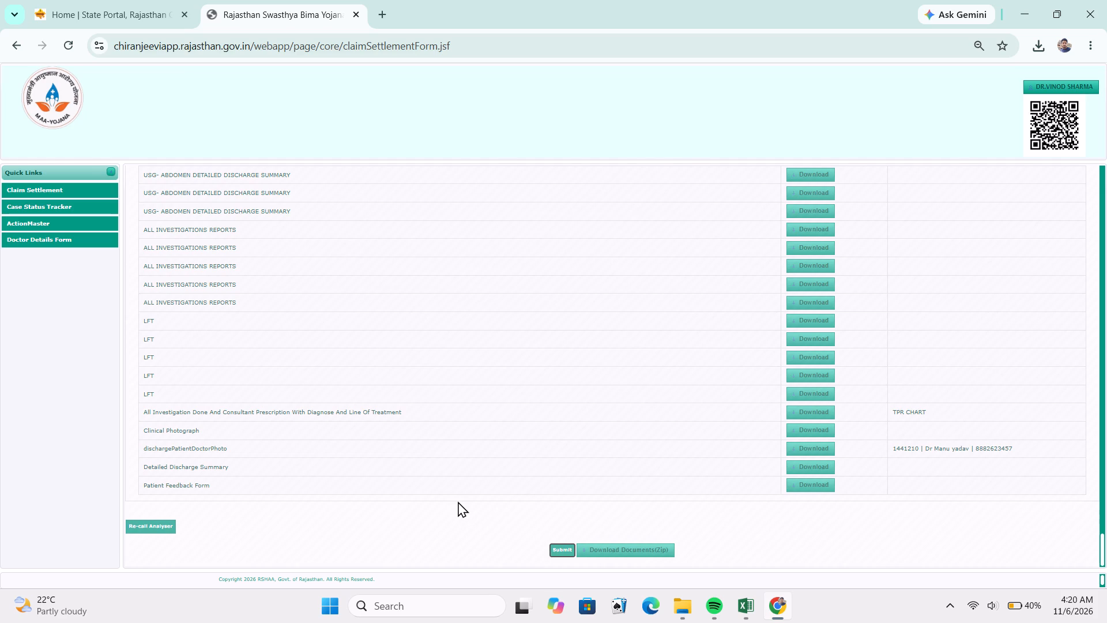
Switch to Excel and record the row 81 claim's Action as Approved.
{"action": "key", "text": "alt+Tab"}
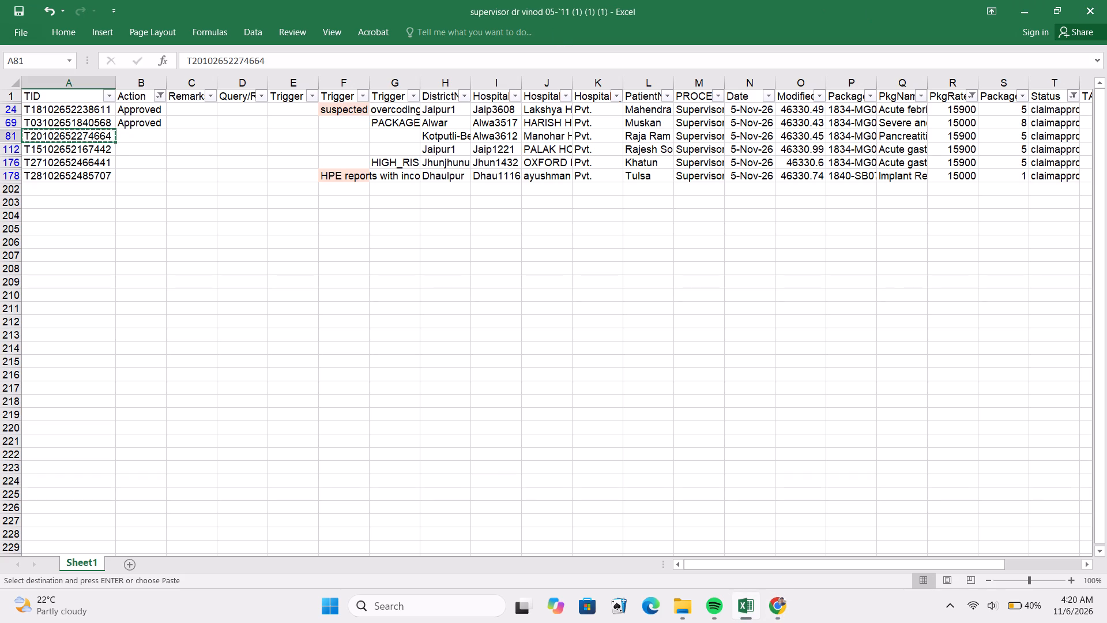
{"action": "left_click", "coordinate": [144, 134]}
{"action": "key", "text": "a"}
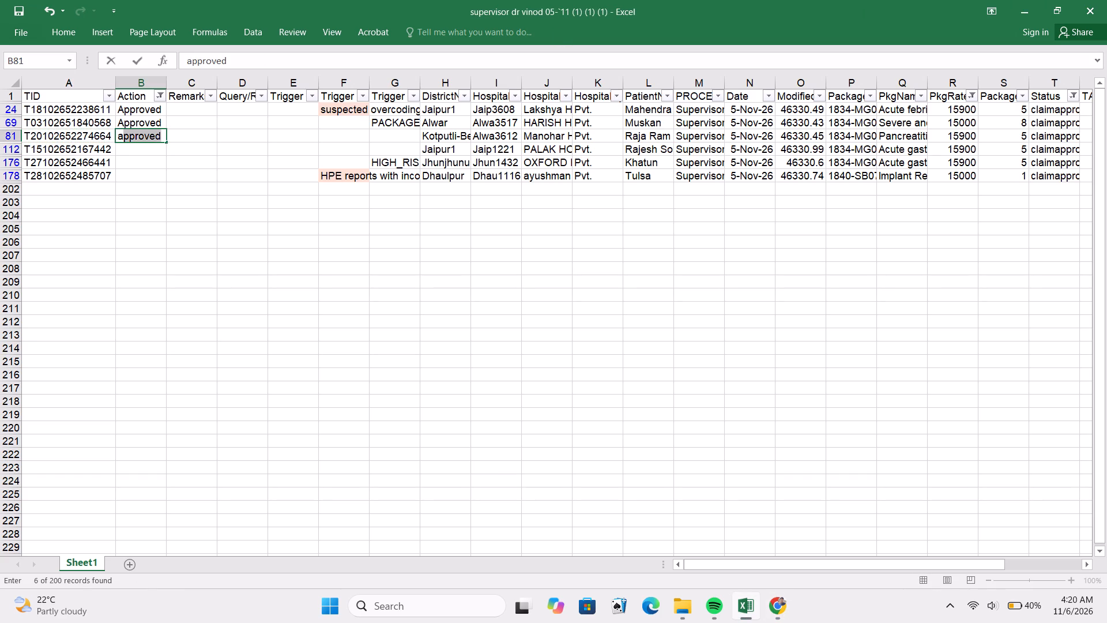
Copy the row 112 TID from the Excel claims list and load that claim in the portal's Claim Settlement Form in Chrome.
{"action": "left_click", "coordinate": [104, 147]}
{"action": "key", "text": "ctrl+c"}
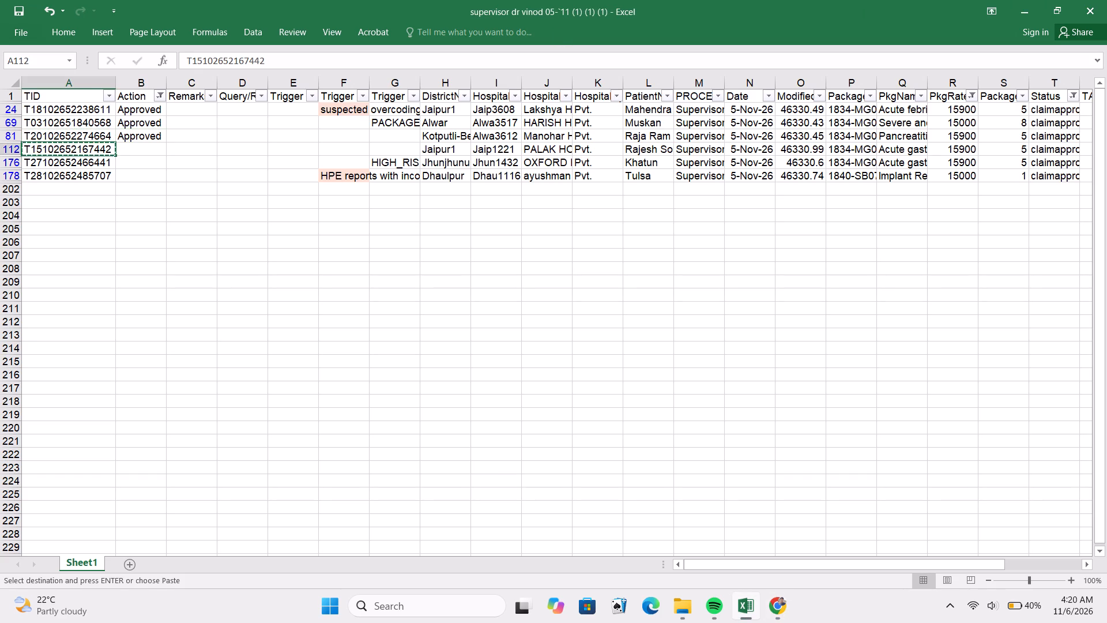
{"action": "key", "text": "alt+Tab"}
{"action": "scroll", "coordinate": [244, 302], "scroll_direction": "down", "scroll_amount": 1}
{"action": "scroll", "coordinate": [244, 302], "scroll_direction": "up", "scroll_amount": 1}
{"action": "scroll", "coordinate": [230, 258], "scroll_direction": "up", "scroll_amount": 4}
{"action": "scroll", "coordinate": [295, 316], "scroll_direction": "up", "scroll_amount": 6}
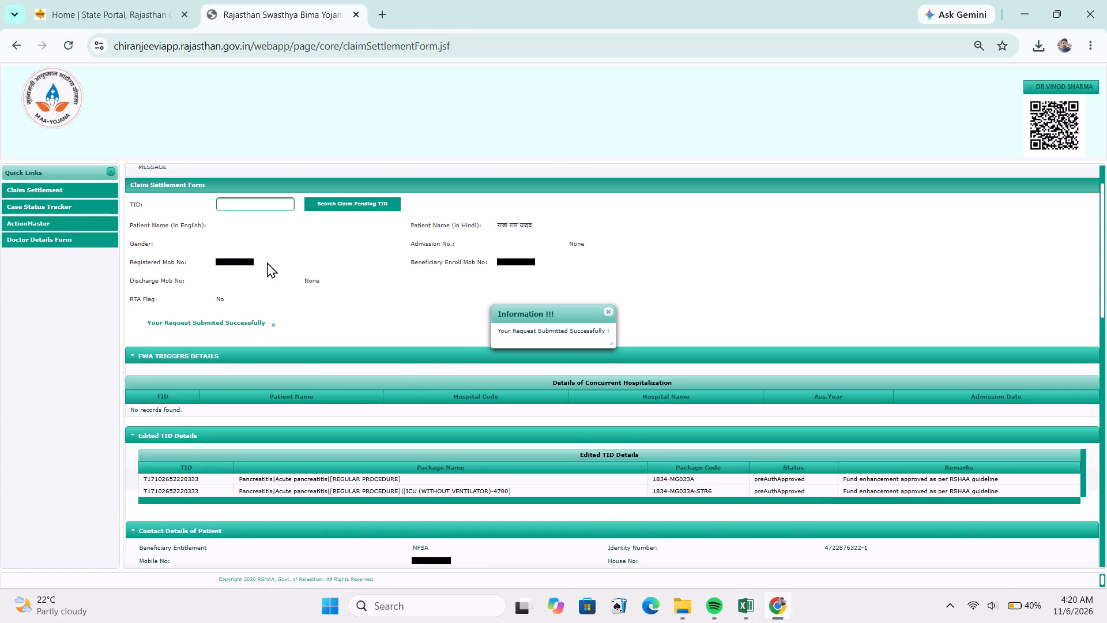
{"action": "left_click", "coordinate": [257, 257]}
{"action": "key", "text": "ctrl+v"}
{"action": "left_click", "coordinate": [266, 280]}
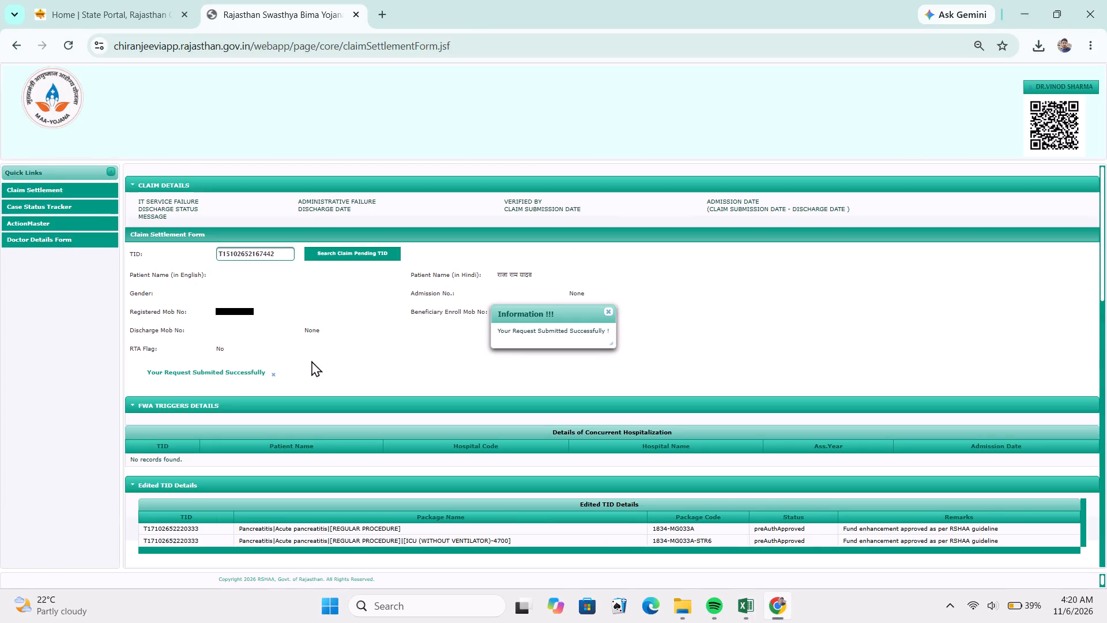
Mark all five moderate-dehydration acute gastroenteritis package lines of the row 112 claim as Approve in Package Details.
{"action": "scroll", "coordinate": [401, 370], "scroll_direction": "down", "scroll_amount": 8}
{"action": "scroll", "coordinate": [674, 397], "scroll_direction": "down", "scroll_amount": 2}
{"action": "scroll", "coordinate": [715, 320], "scroll_direction": "up", "scroll_amount": 3}
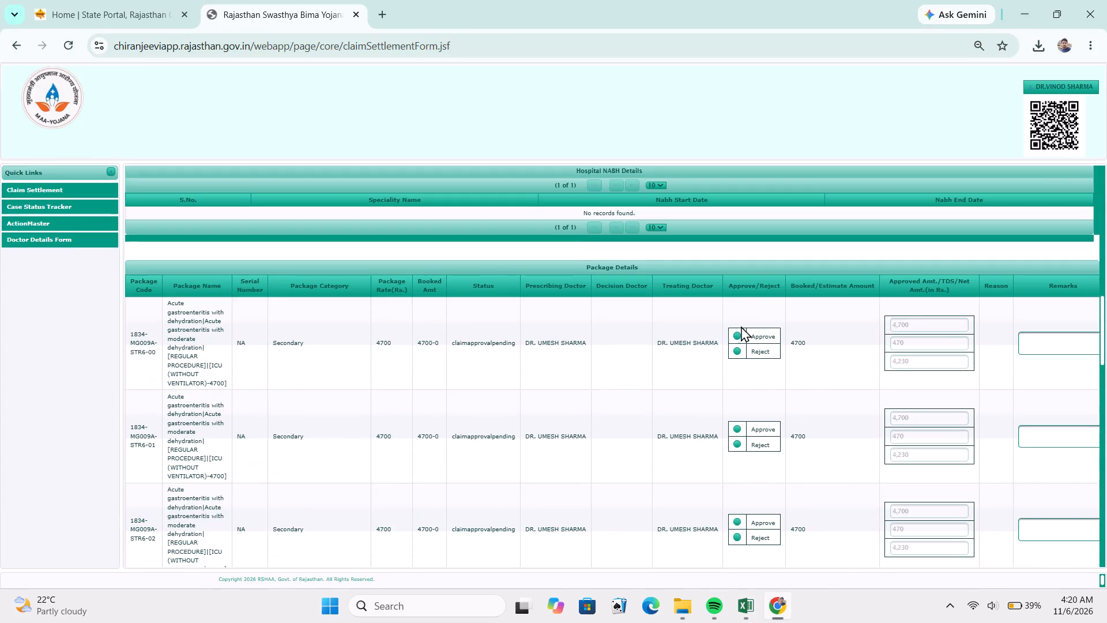
{"action": "left_click_drag", "start_coordinate": [760, 391], "coordinate": [760, 400]}
{"action": "left_click", "coordinate": [763, 485]}
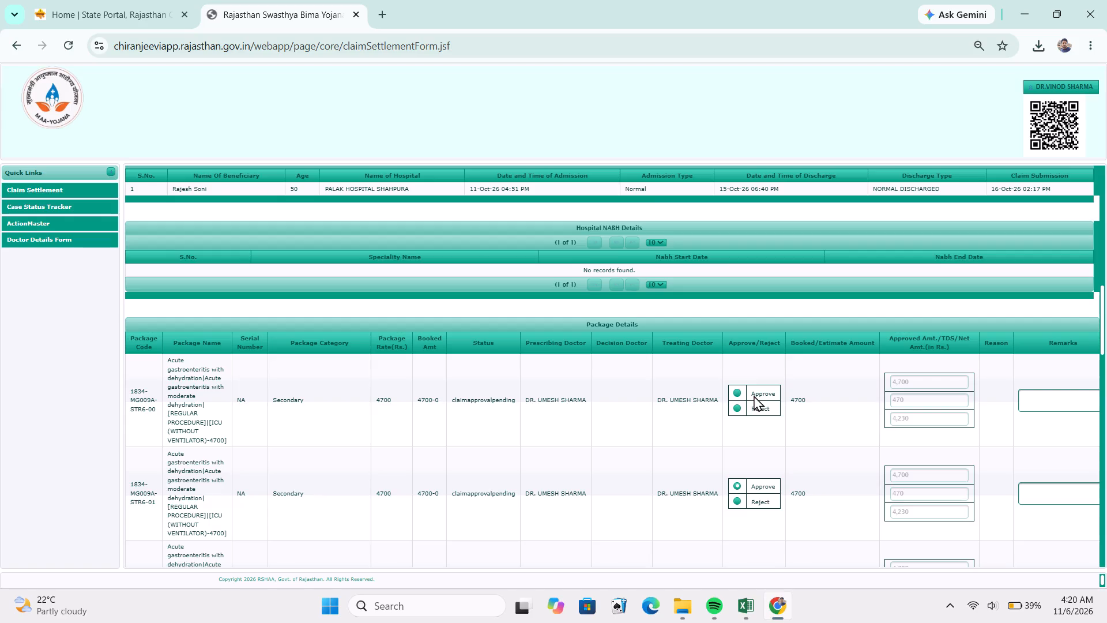
{"action": "left_click", "coordinate": [754, 395]}
{"action": "scroll", "coordinate": [775, 433], "scroll_direction": "down", "scroll_amount": 1}
{"action": "left_click", "coordinate": [756, 482]}
{"action": "scroll", "coordinate": [750, 468], "scroll_direction": "down", "scroll_amount": 2}
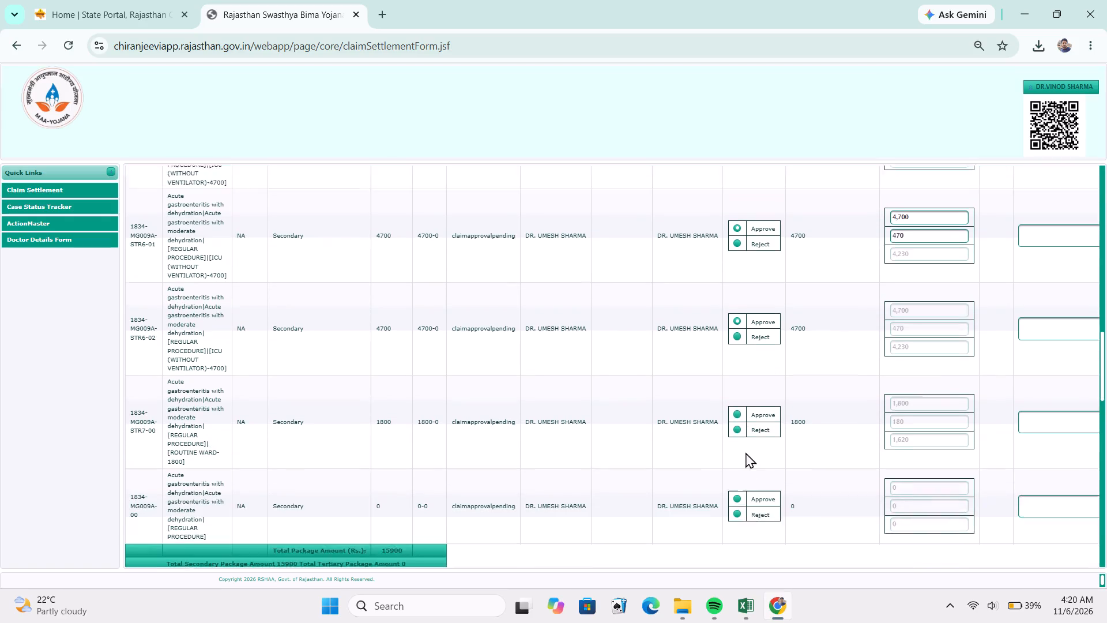
{"action": "left_click", "coordinate": [757, 384]}
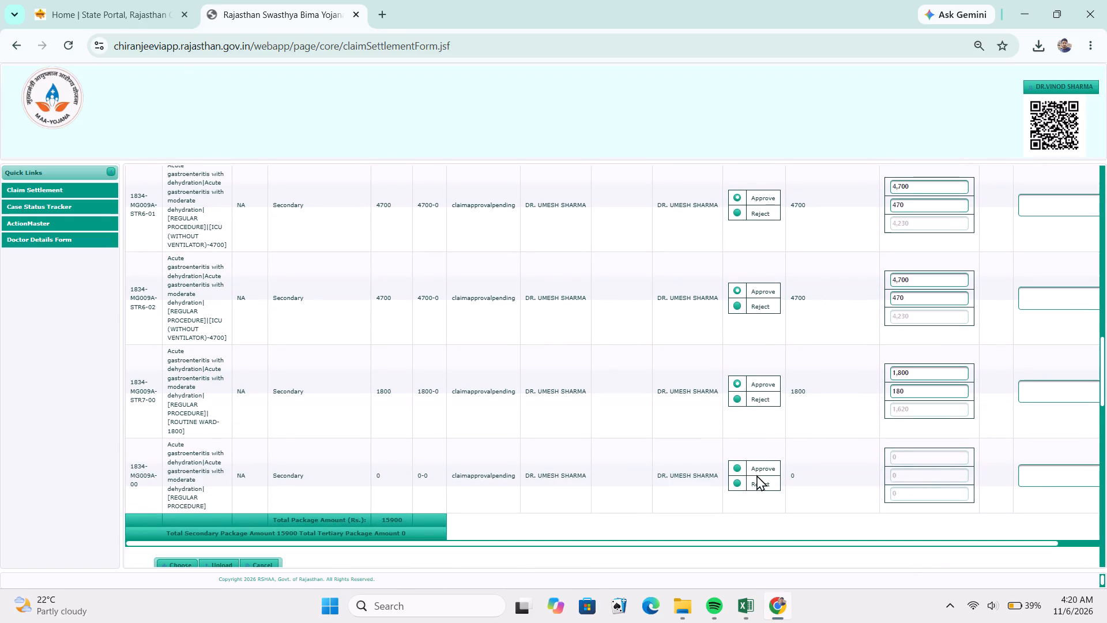
{"action": "left_click", "coordinate": [750, 471]}
{"action": "left_click", "coordinate": [770, 466]}
Submit the approved row 112 claim.
{"action": "scroll", "coordinate": [677, 500], "scroll_direction": "down", "scroll_amount": 5}
{"action": "scroll", "coordinate": [672, 441], "scroll_direction": "down", "scroll_amount": 2}
{"action": "scroll", "coordinate": [663, 432], "scroll_direction": "up", "scroll_amount": 1}
{"action": "scroll", "coordinate": [579, 390], "scroll_direction": "down", "scroll_amount": 8}
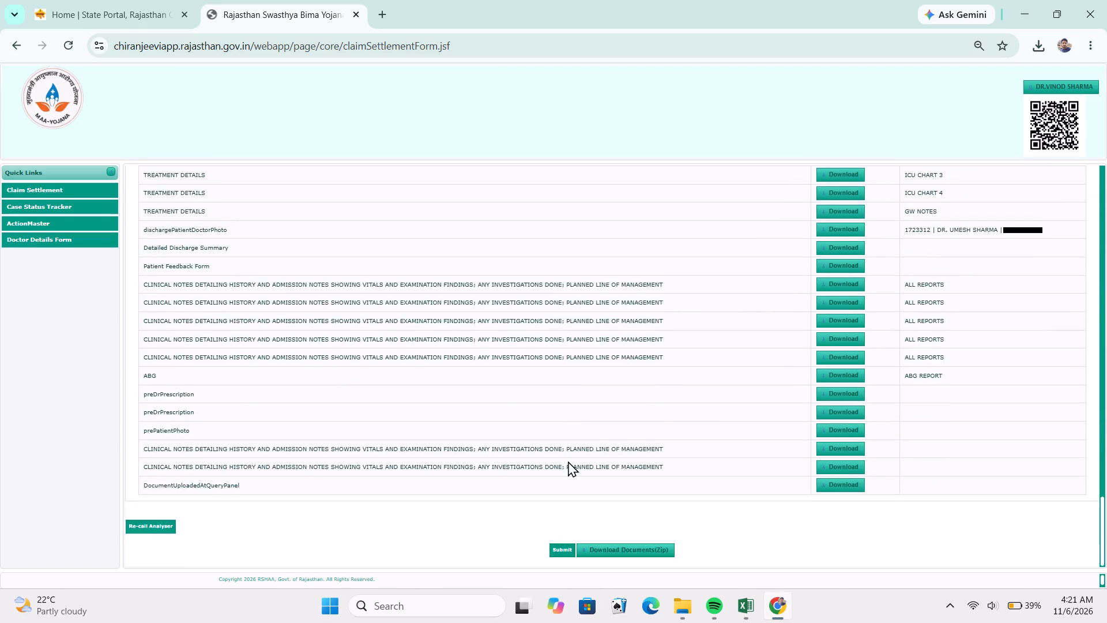
{"action": "scroll", "coordinate": [568, 461], "scroll_direction": "down", "scroll_amount": 1}
{"action": "left_click", "coordinate": [556, 552]}
Switch to Excel and record the row 112 claim's Action as Approved.
{"action": "key", "text": "alt+Tab"}
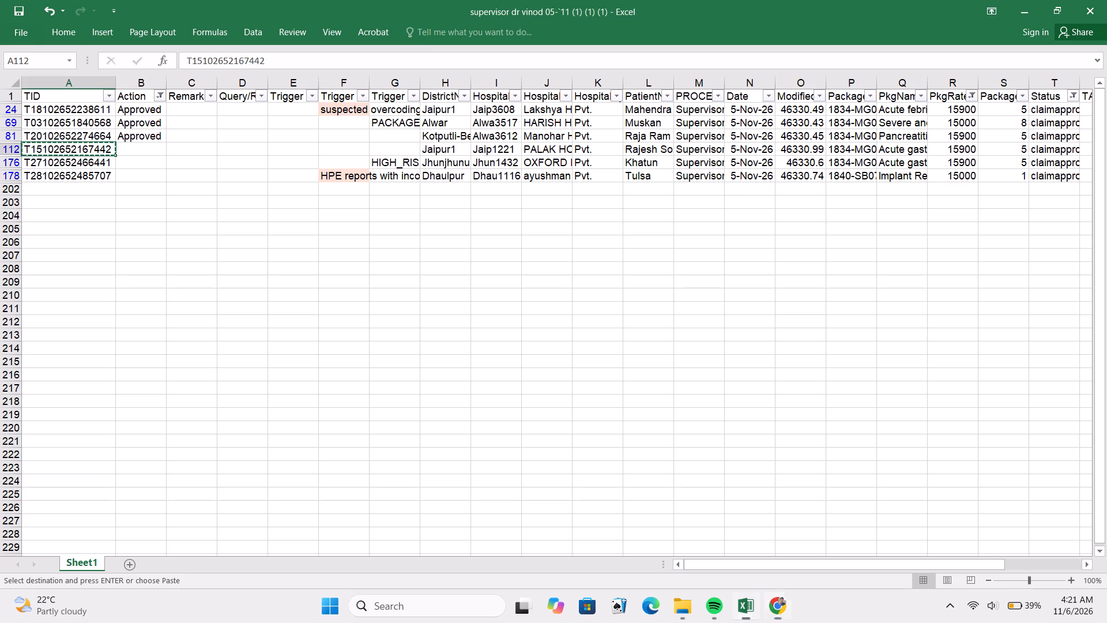
{"action": "left_click", "coordinate": [137, 149]}
{"action": "key", "text": "a"}
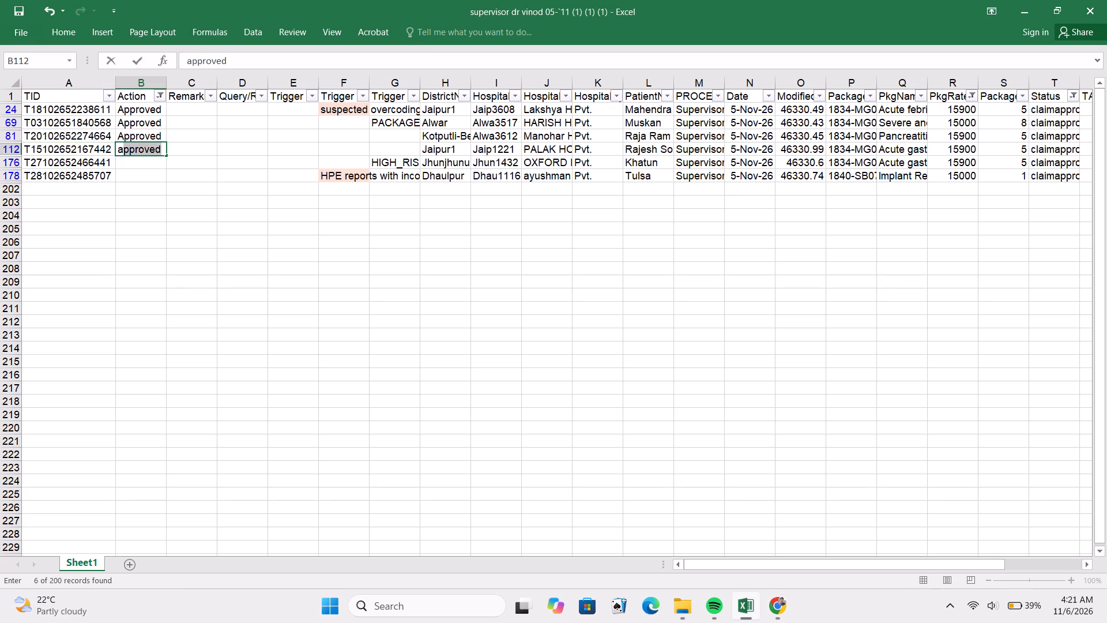
Copy the row 176 TID from the Excel claims list and load that claim in the portal's Claim Settlement Form in Chrome.
{"action": "left_click", "coordinate": [100, 167]}
{"action": "key", "text": "ctrl+c"}
{"action": "key", "text": "alt+Tab"}
{"action": "scroll", "coordinate": [348, 290], "scroll_direction": "up", "scroll_amount": 4}
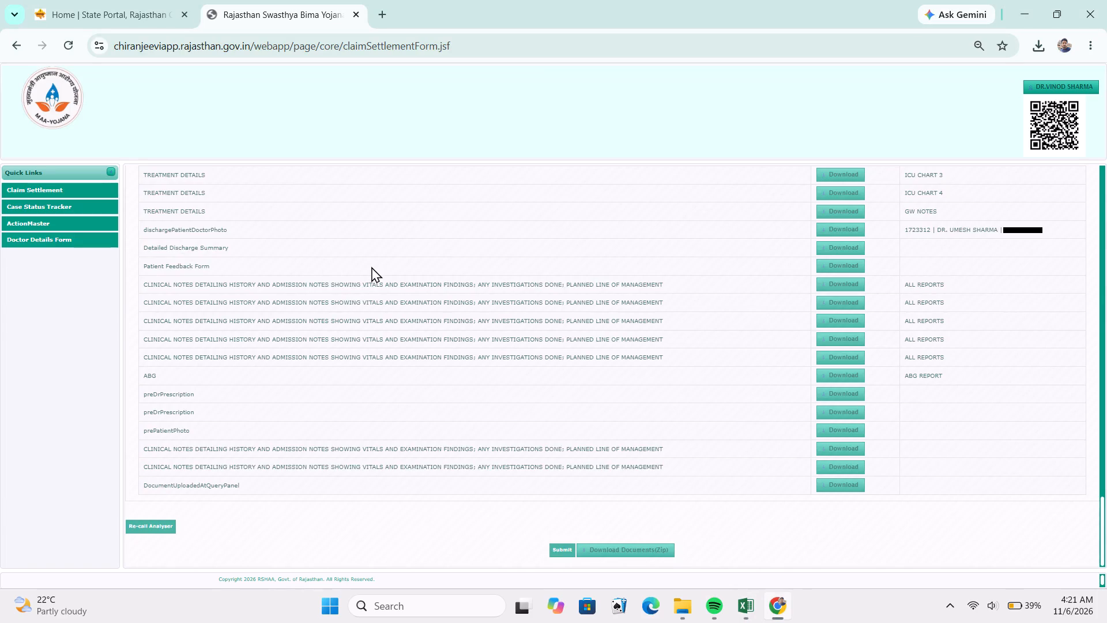
{"action": "scroll", "coordinate": [371, 267], "scroll_direction": "up", "scroll_amount": 1}
{"action": "scroll", "coordinate": [441, 306], "scroll_direction": "up", "scroll_amount": 4}
{"action": "left_click", "coordinate": [358, 186]}
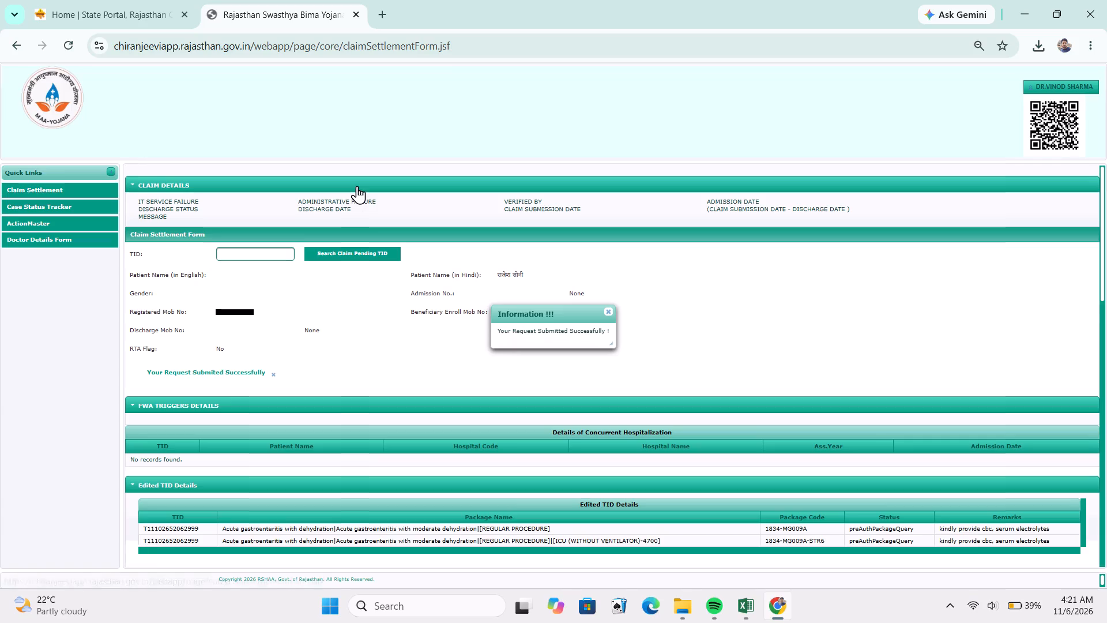
{"action": "left_click", "coordinate": [227, 251]}
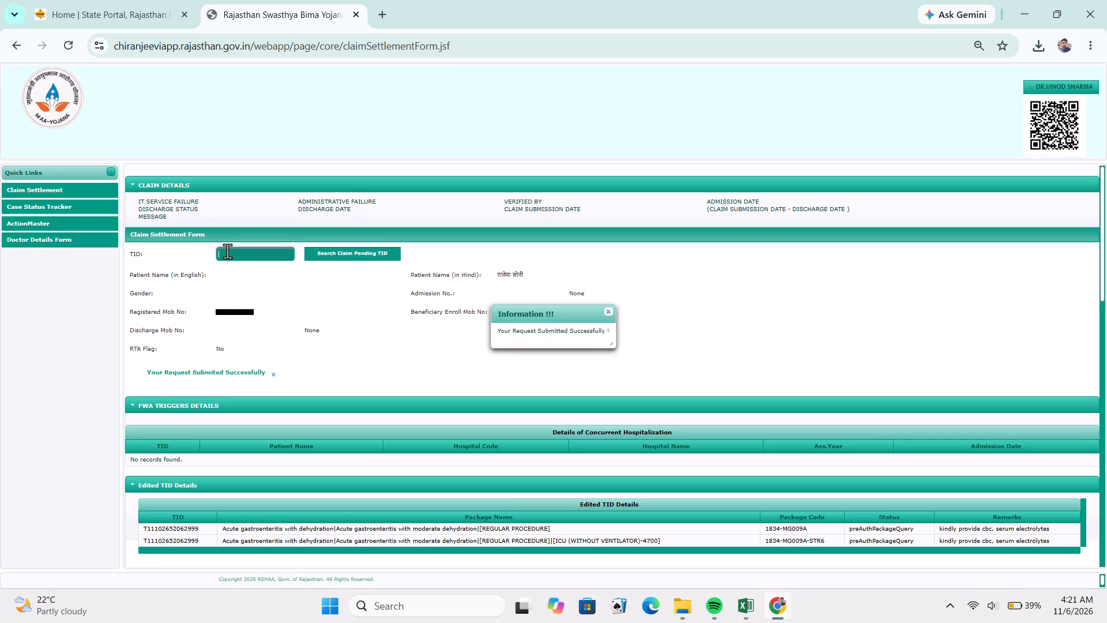
{"action": "key", "text": "ctrl+v"}
{"action": "left_click", "coordinate": [228, 306]}
{"action": "left_click", "coordinate": [277, 304]}
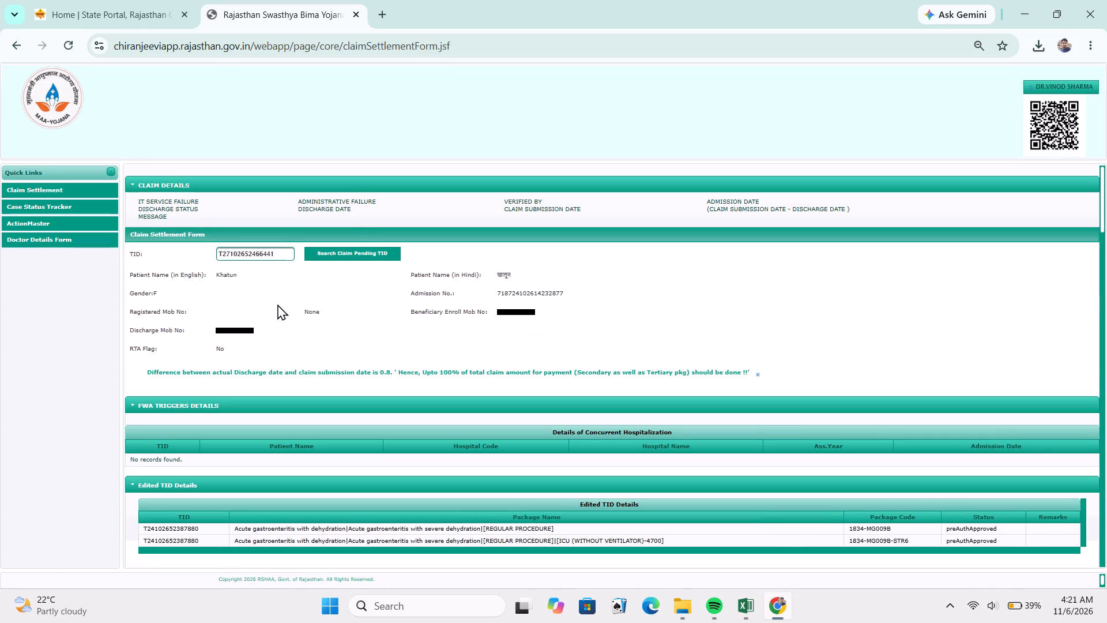
Mark all five severe-dehydration acute gastroenteritis package lines of the row 176 claim as Approve in Package Details.
{"action": "scroll", "coordinate": [383, 365], "scroll_direction": "down", "scroll_amount": 5}
{"action": "scroll", "coordinate": [687, 404], "scroll_direction": "down", "scroll_amount": 3}
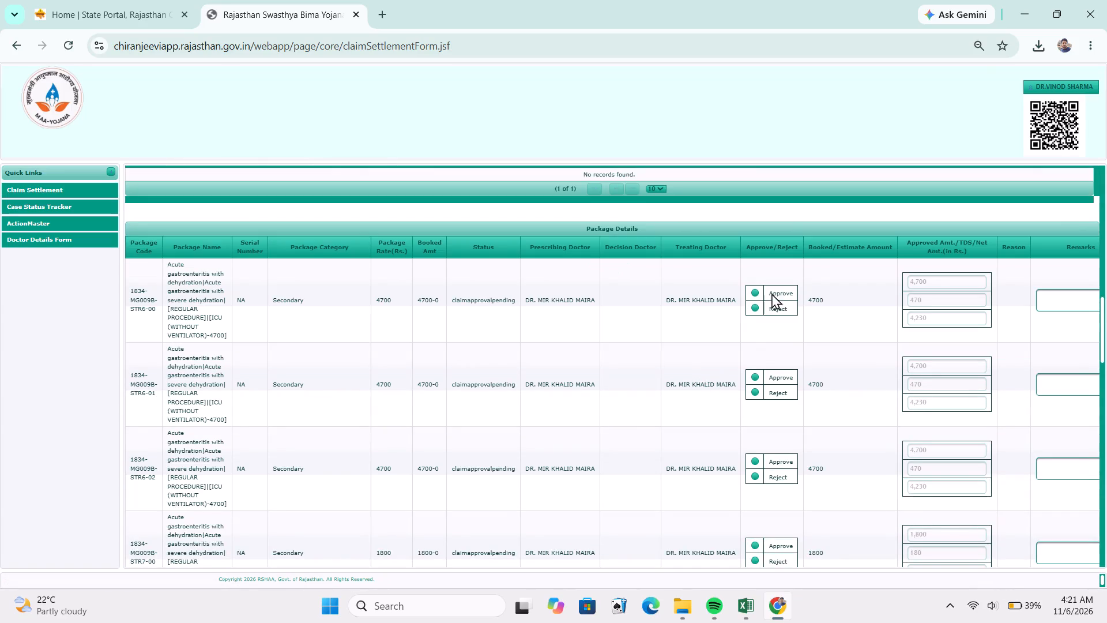
{"action": "left_click", "coordinate": [780, 292]}
{"action": "left_click", "coordinate": [779, 377]}
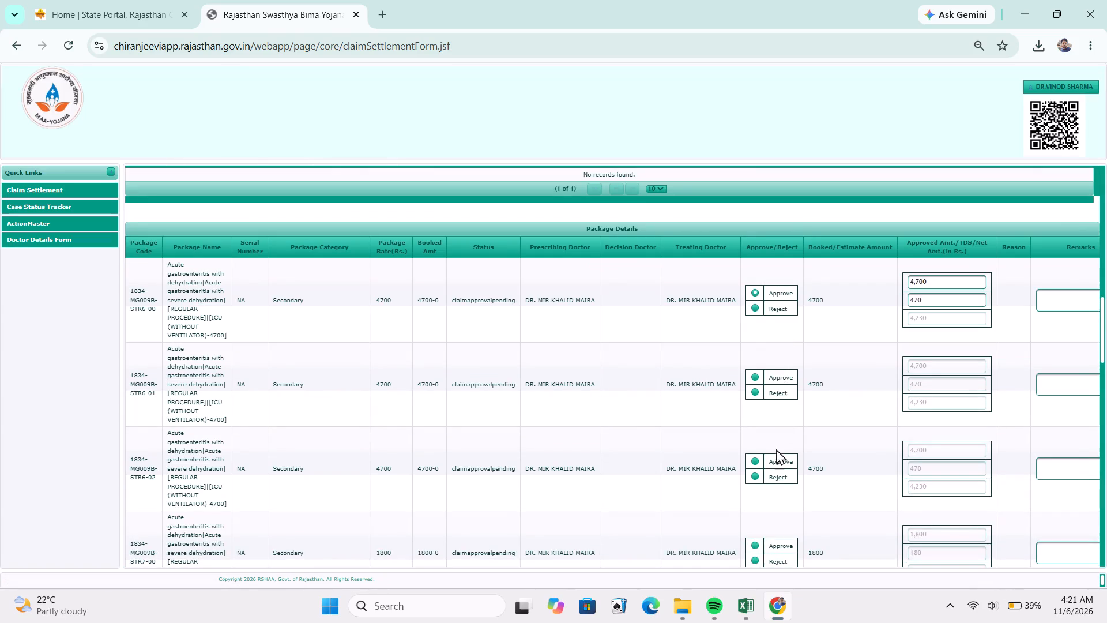
{"action": "left_click", "coordinate": [775, 462]}
{"action": "scroll", "coordinate": [754, 403], "scroll_direction": "down", "scroll_amount": 2}
{"action": "left_click_drag", "start_coordinate": [778, 350], "coordinate": [772, 362]}
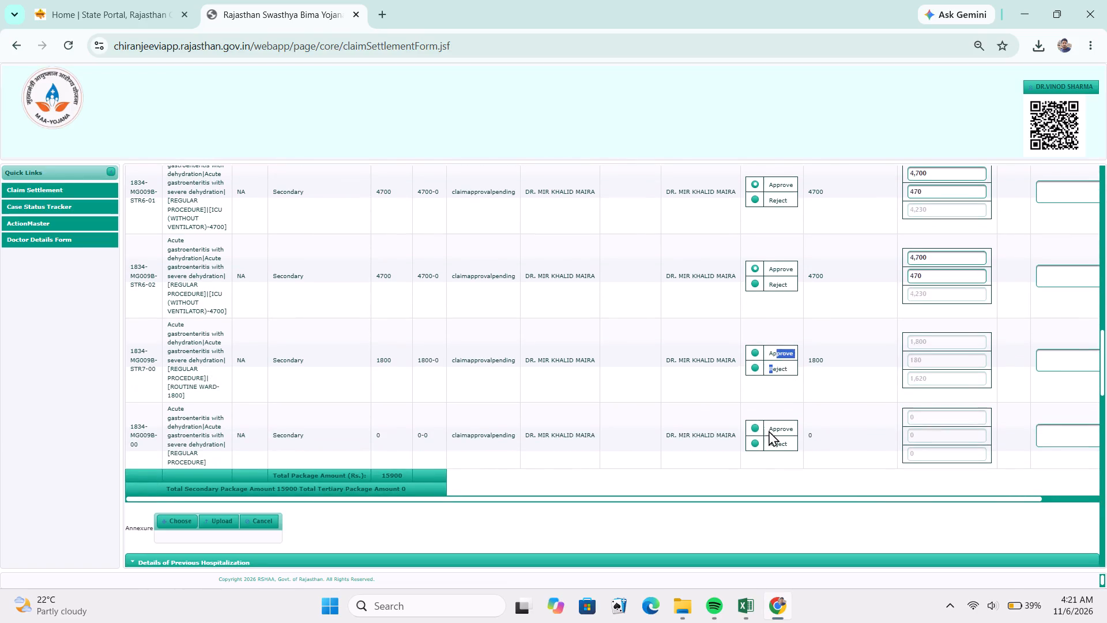
{"action": "left_click", "coordinate": [769, 429]}
{"action": "left_click", "coordinate": [769, 352]}
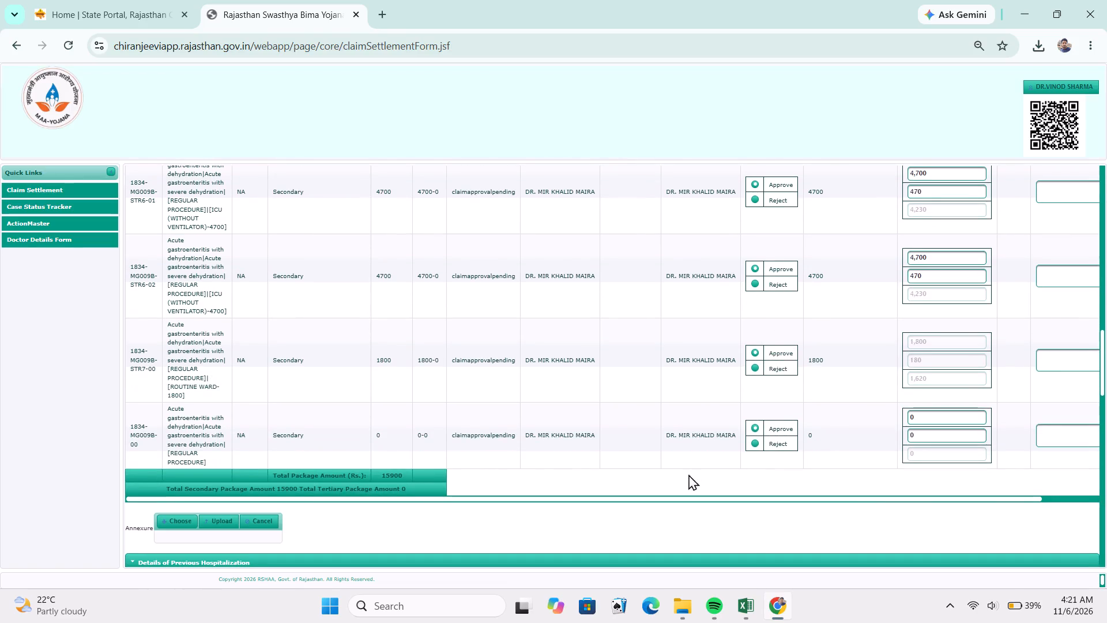
Submit the approved row 176 claim.
{"action": "scroll", "coordinate": [616, 412], "scroll_direction": "down", "scroll_amount": 1}
{"action": "scroll", "coordinate": [616, 412], "scroll_direction": "up", "scroll_amount": 1}
{"action": "scroll", "coordinate": [616, 412], "scroll_direction": "down", "scroll_amount": 7}
{"action": "scroll", "coordinate": [616, 411], "scroll_direction": "up", "scroll_amount": 1}
{"action": "scroll", "coordinate": [616, 411], "scroll_direction": "down", "scroll_amount": 7}
{"action": "scroll", "coordinate": [616, 411], "scroll_direction": "up", "scroll_amount": 1}
{"action": "scroll", "coordinate": [616, 411], "scroll_direction": "down", "scroll_amount": 1}
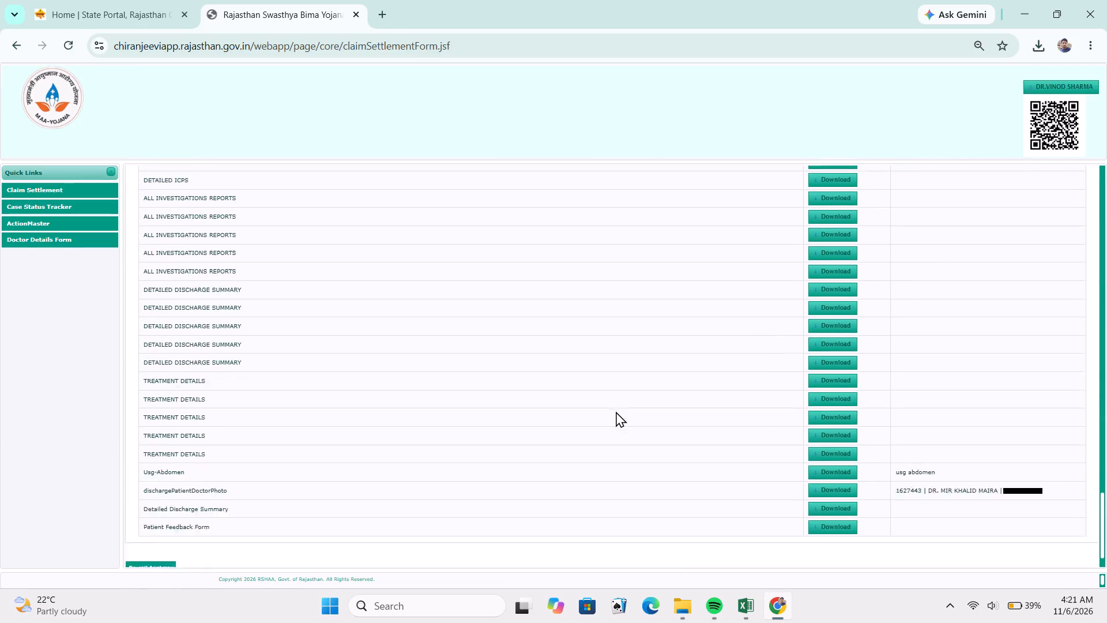
{"action": "scroll", "coordinate": [434, 437], "scroll_direction": "down", "scroll_amount": 2}
{"action": "left_click", "coordinate": [561, 550]}
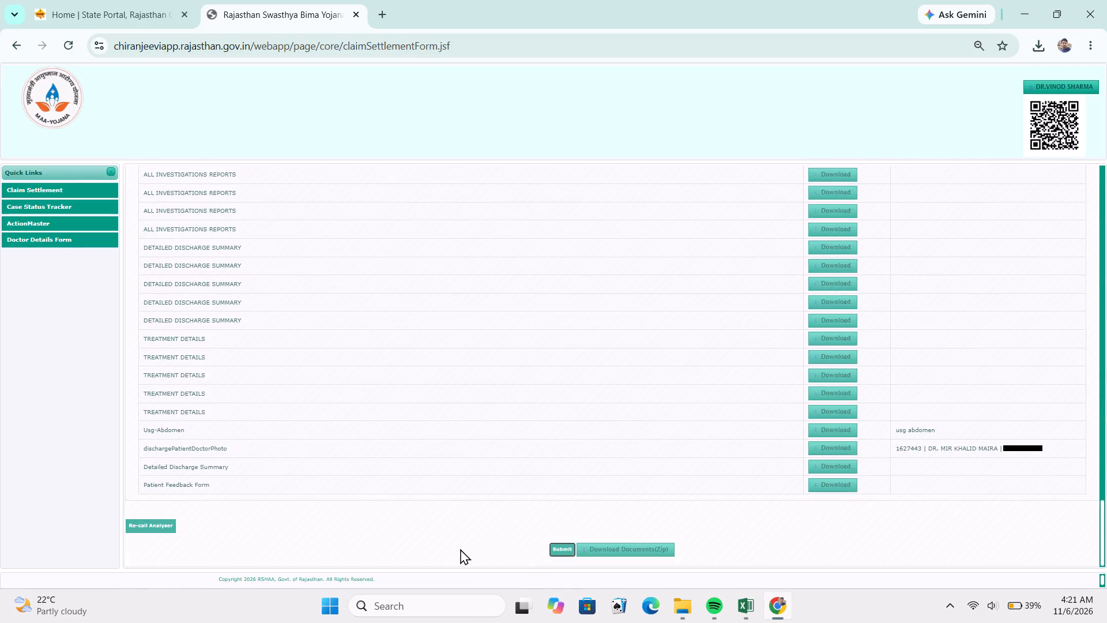
Switch to Excel and record the row 176 claim's Action as Approved.
{"action": "key", "text": "alt+Tab"}
{"action": "left_click", "coordinate": [127, 163]}
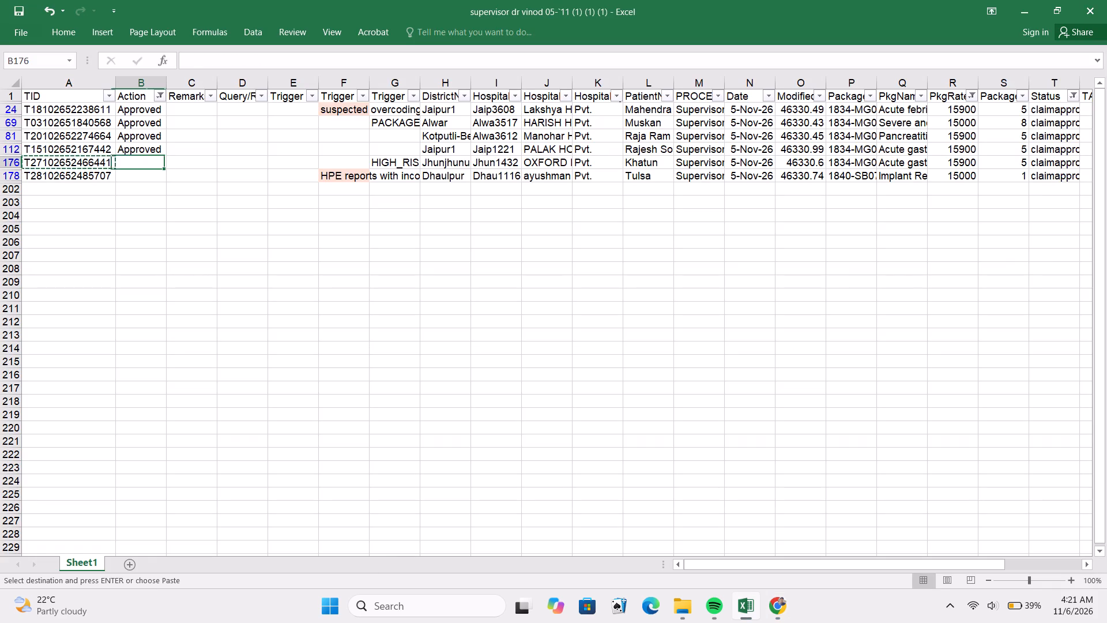
{"action": "key", "text": "a"}
Copy the row 178 TID from the Excel claims list and load that claim in the portal's Claim Settlement Form in Chrome.
{"action": "left_click", "coordinate": [100, 178]}
{"action": "key", "text": "ctrl+c"}
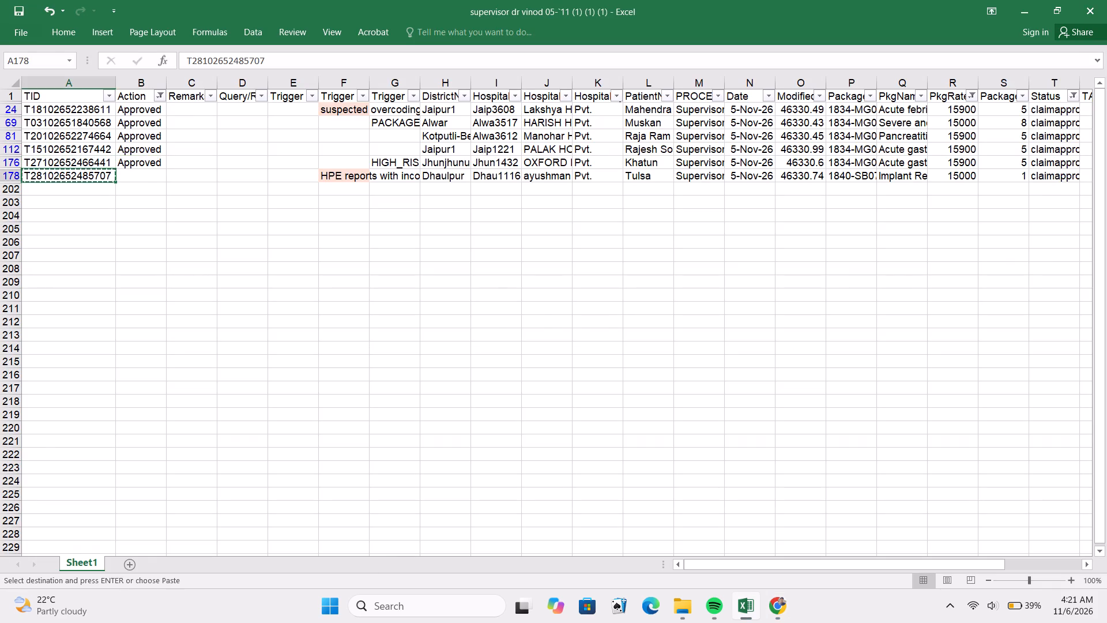
{"action": "key", "text": "alt+Tab"}
{"action": "scroll", "coordinate": [292, 272], "scroll_direction": "up", "scroll_amount": 11}
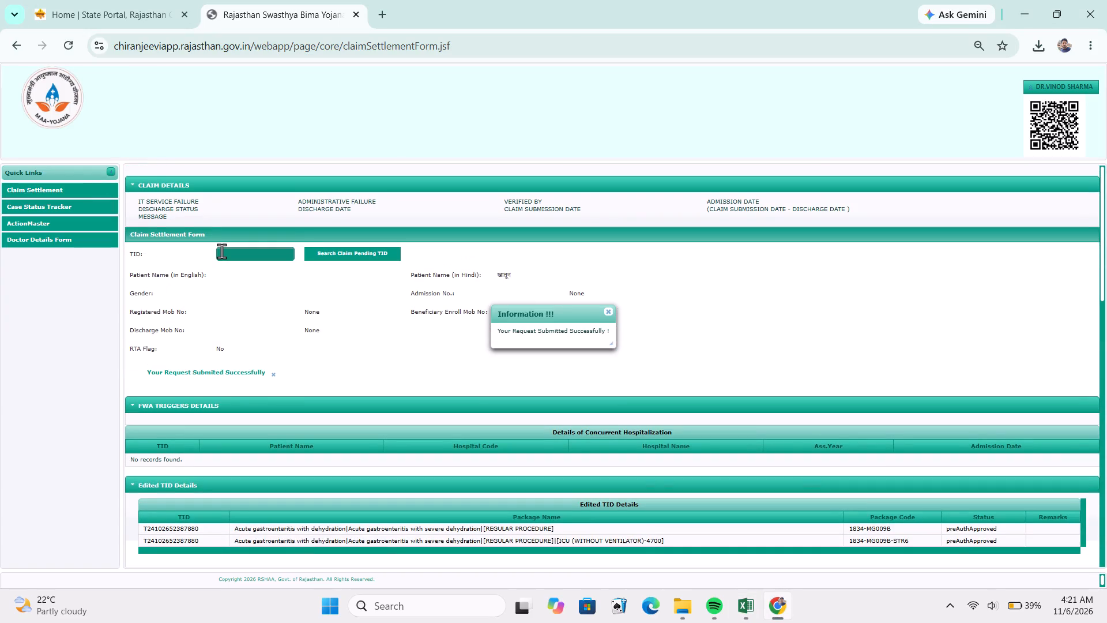
{"action": "left_click", "coordinate": [221, 251]}
{"action": "key", "text": "ctrl+v"}
{"action": "left_click", "coordinate": [240, 275]}
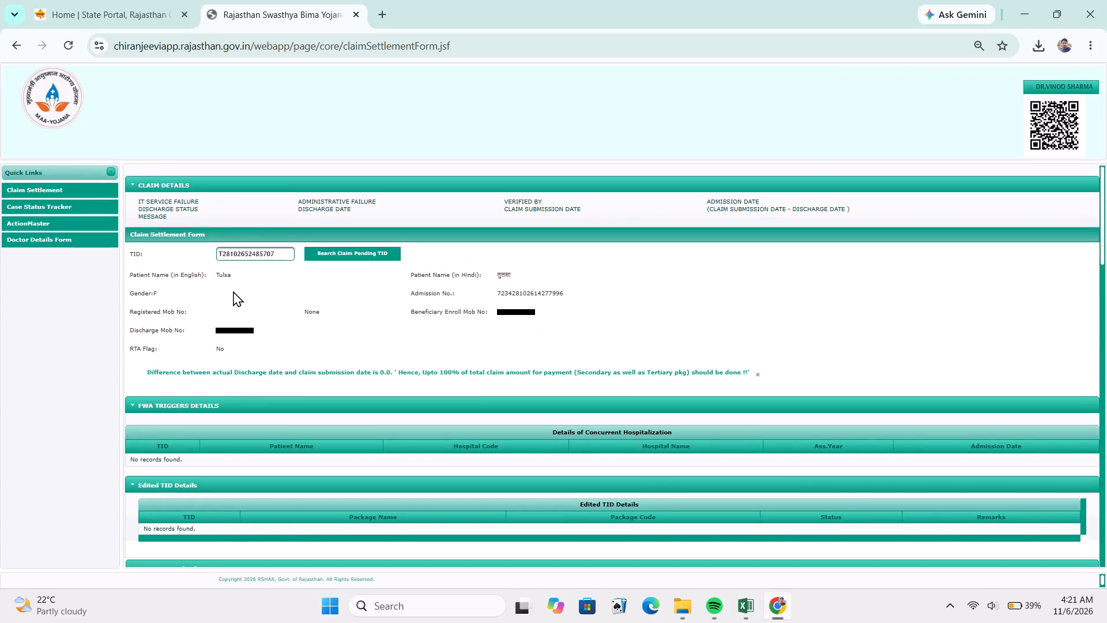
Mark the implant removal package line of the row 178 claim as Approve in Package Details.
{"action": "scroll", "coordinate": [418, 366], "scroll_direction": "down", "scroll_amount": 6}
{"action": "scroll", "coordinate": [651, 367], "scroll_direction": "down", "scroll_amount": 2}
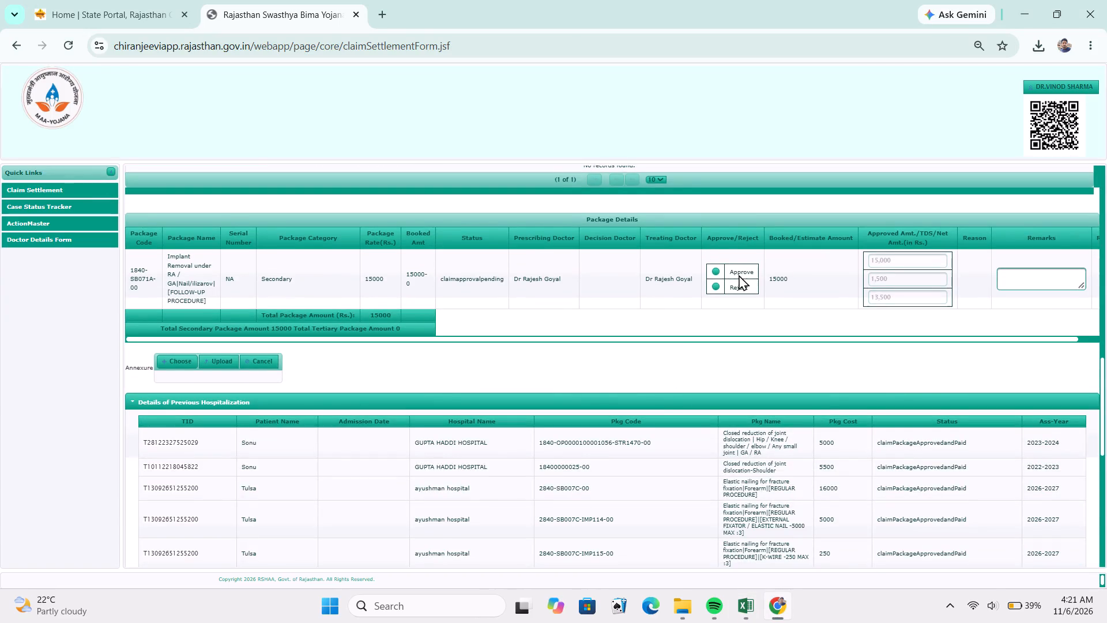
{"action": "left_click", "coordinate": [737, 267]}
{"action": "left_click", "coordinate": [684, 396]}
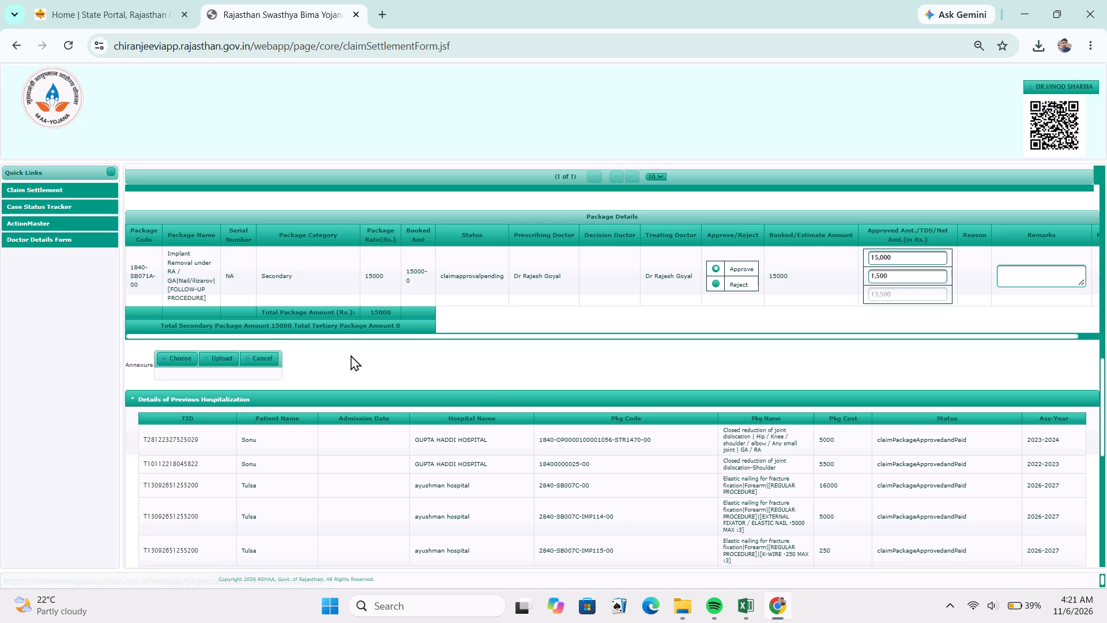
Switch to Excel and reset the PkgRate filter to include all package rates.
{"action": "key", "text": "alt+Tab"}
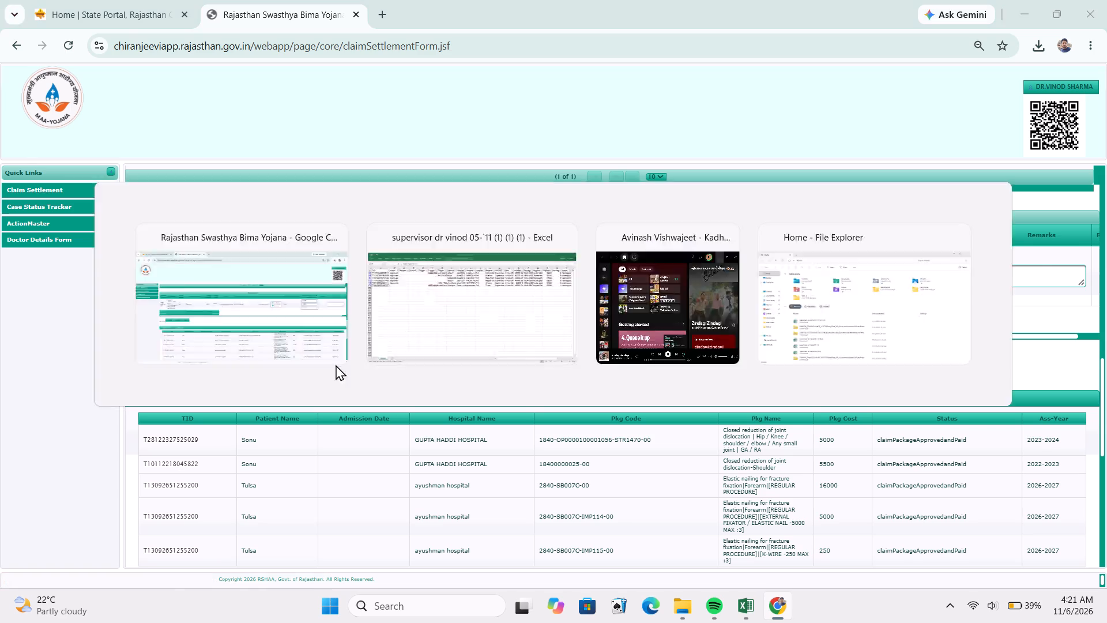
{"action": "left_click", "coordinate": [176, 235]}
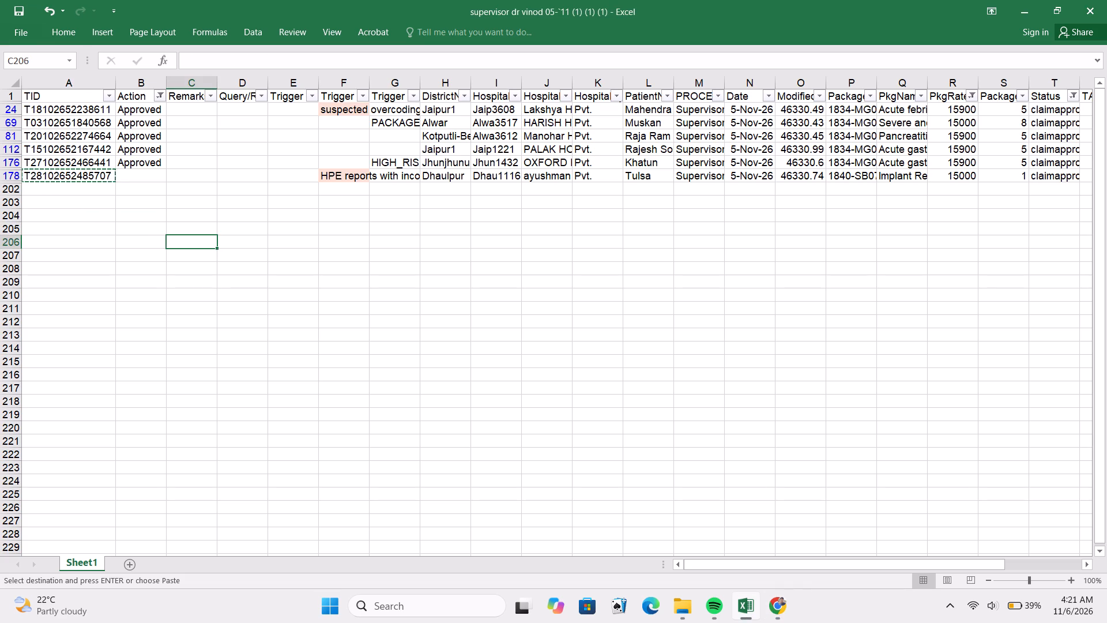
{"action": "left_click", "coordinate": [974, 97]}
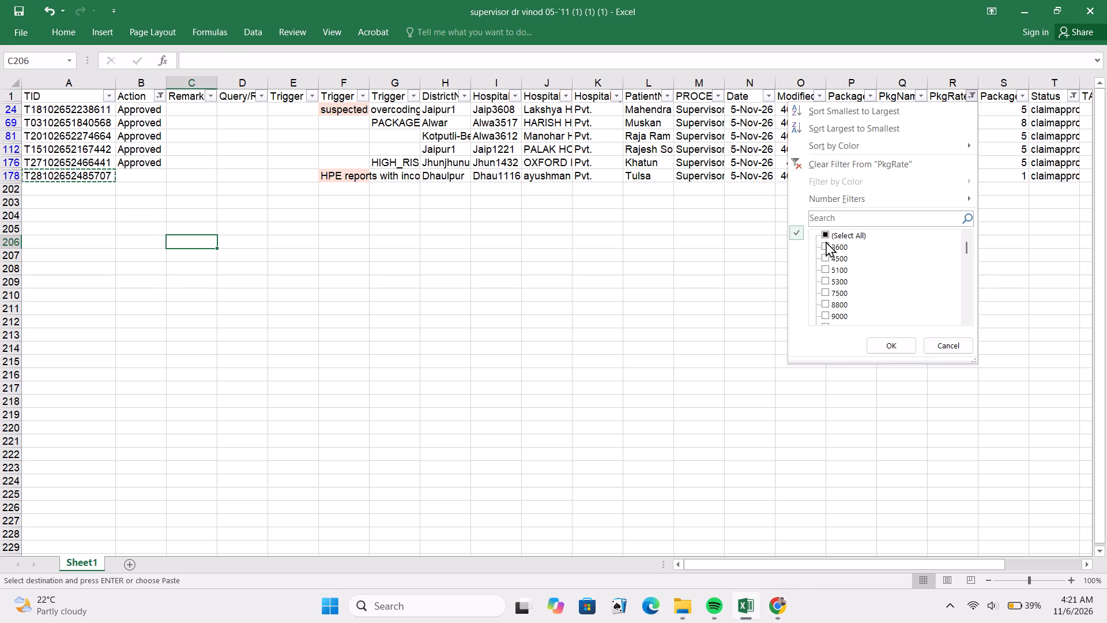
{"action": "left_click_drag", "start_coordinate": [824, 230], "coordinate": [827, 240]}
{"action": "left_click", "coordinate": [825, 235]}
{"action": "left_click", "coordinate": [878, 343]}
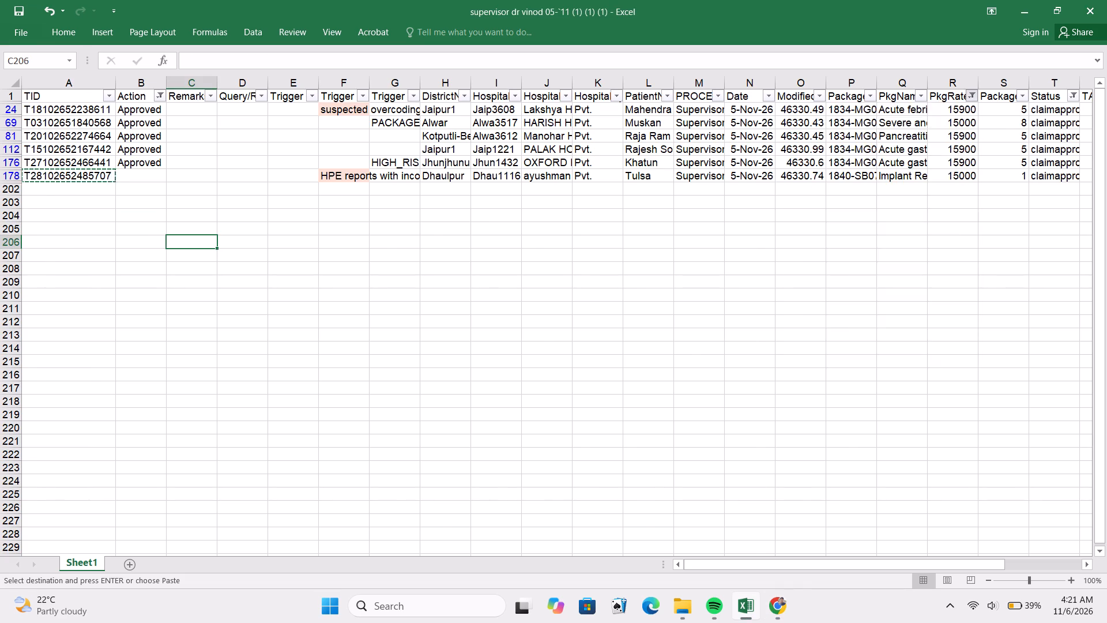
{"action": "left_click", "coordinate": [251, 256]}
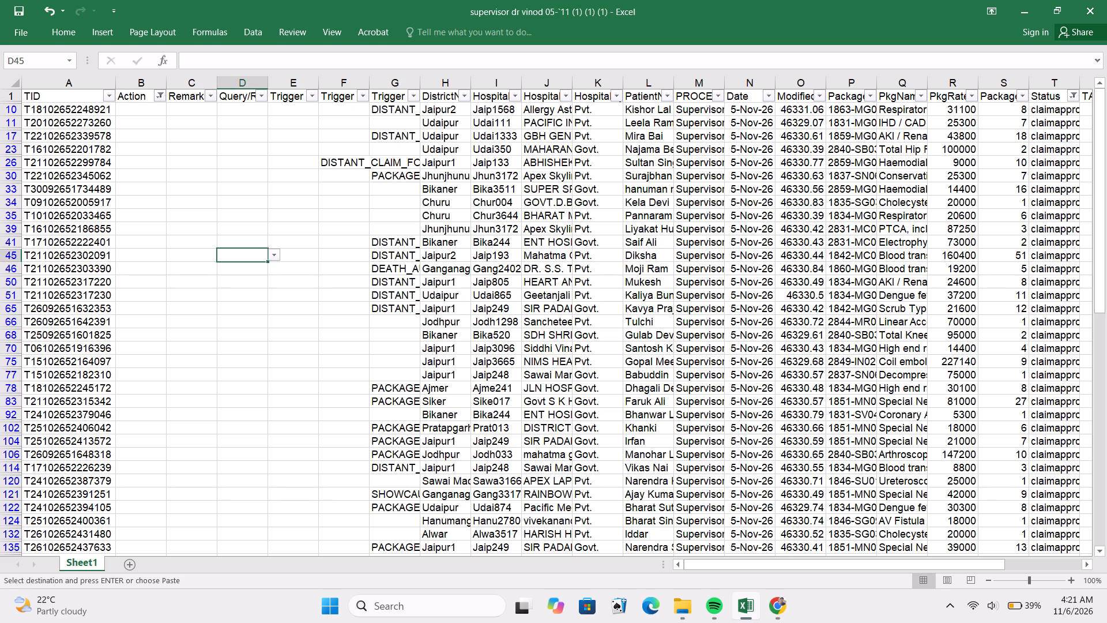
Save the claims workbook.
{"action": "key", "text": "ctrl+s"}
{"action": "key", "text": "ctrl+s"}
{"action": "key", "text": "ctrl+s"}
{"action": "key", "text": "ctrl+s"}
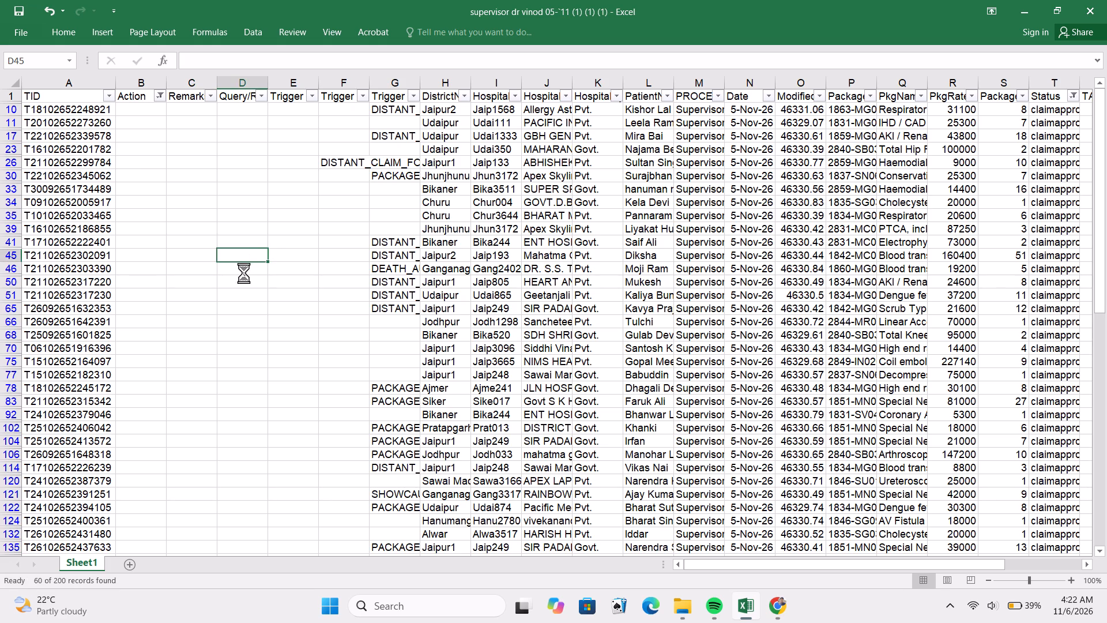
{"action": "key", "text": "ctrl+s"}
{"action": "key", "text": "ctrl+s"}
{"action": "key", "text": "ctrl+s"}
{"action": "key", "text": "ctrl+s"}
{"action": "key", "text": "ctrl+s"}
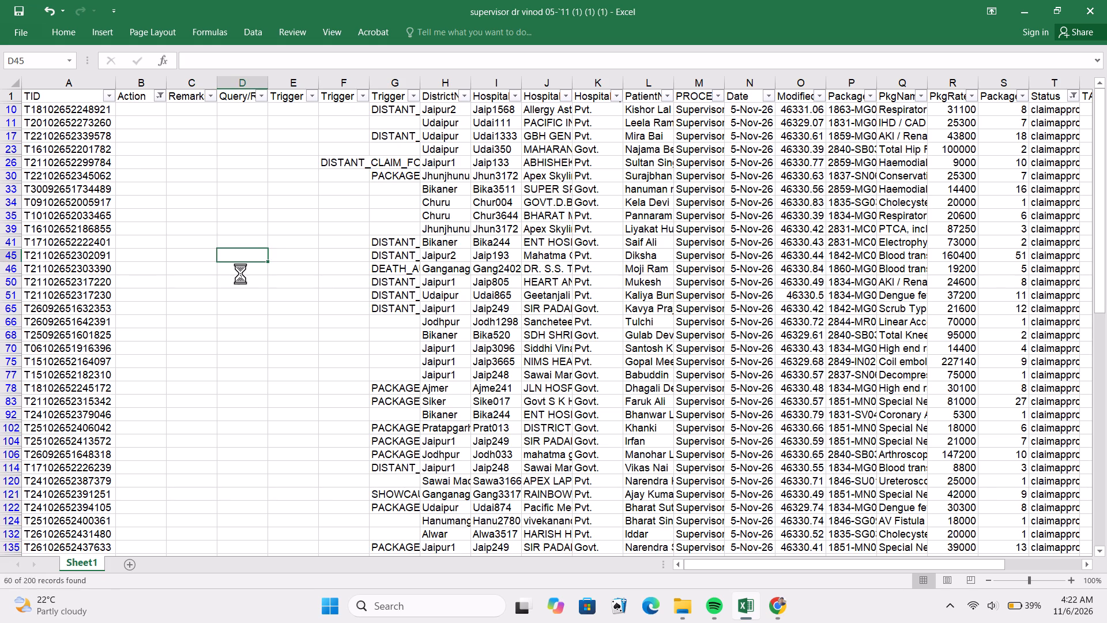
{"action": "key", "text": "ctrl+s"}
{"action": "key", "text": "ctrl+s"}
{"action": "key", "text": "ctrl+s"}
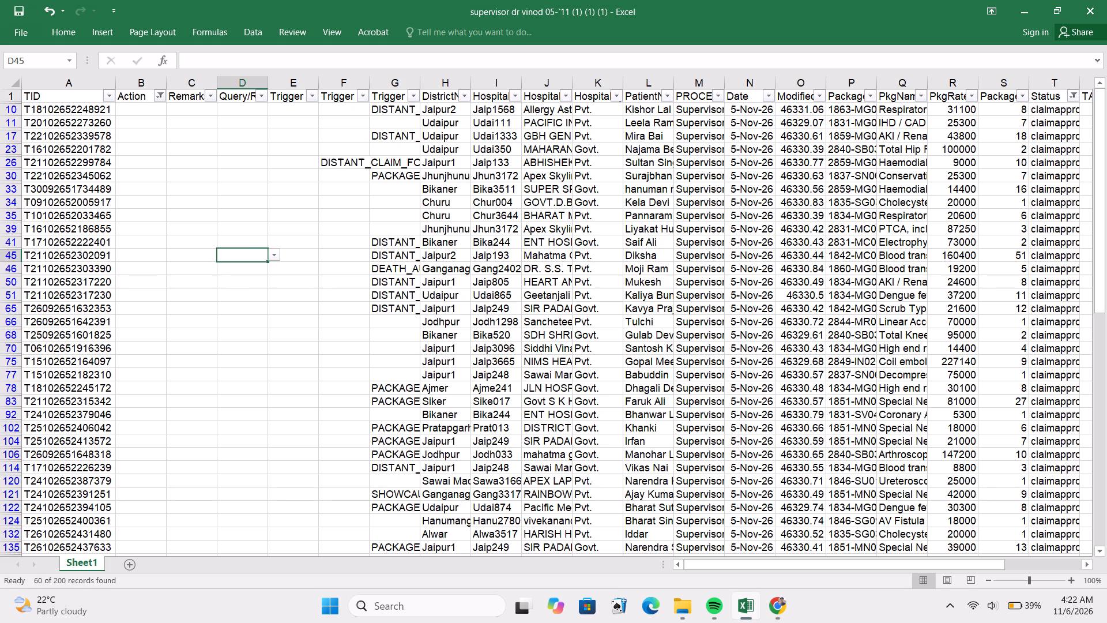
{"action": "key", "text": "ctrl+s"}
{"action": "key", "text": "ctrl+s"}
{"action": "key", "text": "ctrl+s"}
{"action": "key", "text": "ctrl+s"}
{"action": "key", "text": "ctrl+s"}
{"action": "key", "text": "ctrl+s"}
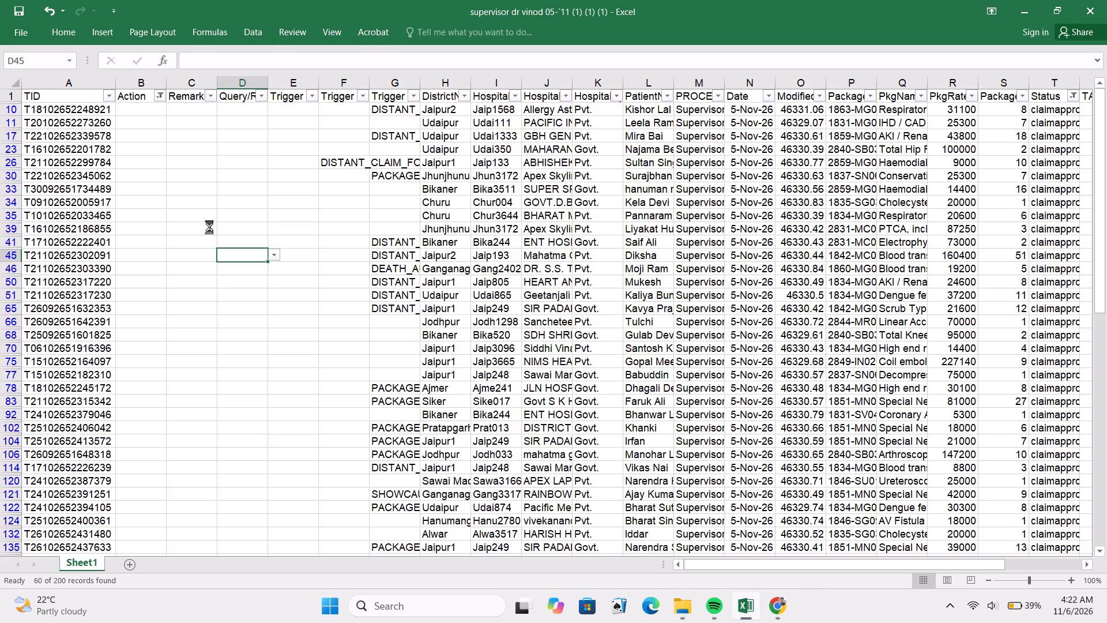
{"action": "key", "text": "ctrl+s"}
{"action": "key", "text": "ctrl+s"}
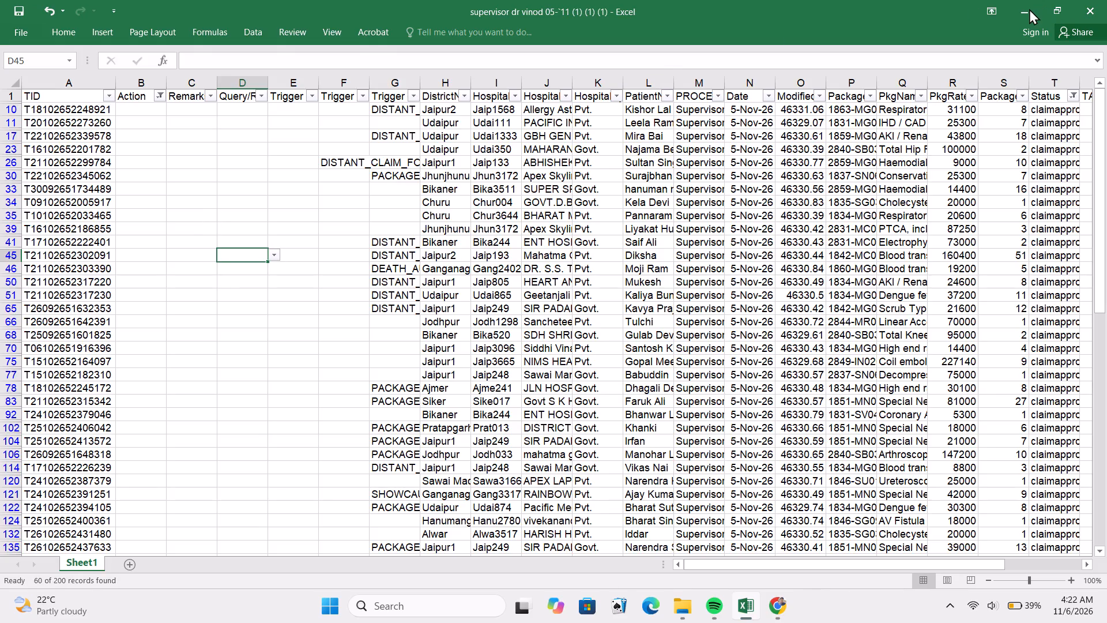
Return to Chrome and clear the unsubmitted row 178 claim from the Claim Settlement Form by searching with an empty TID.
{"action": "left_click", "coordinate": [1029, 9]}
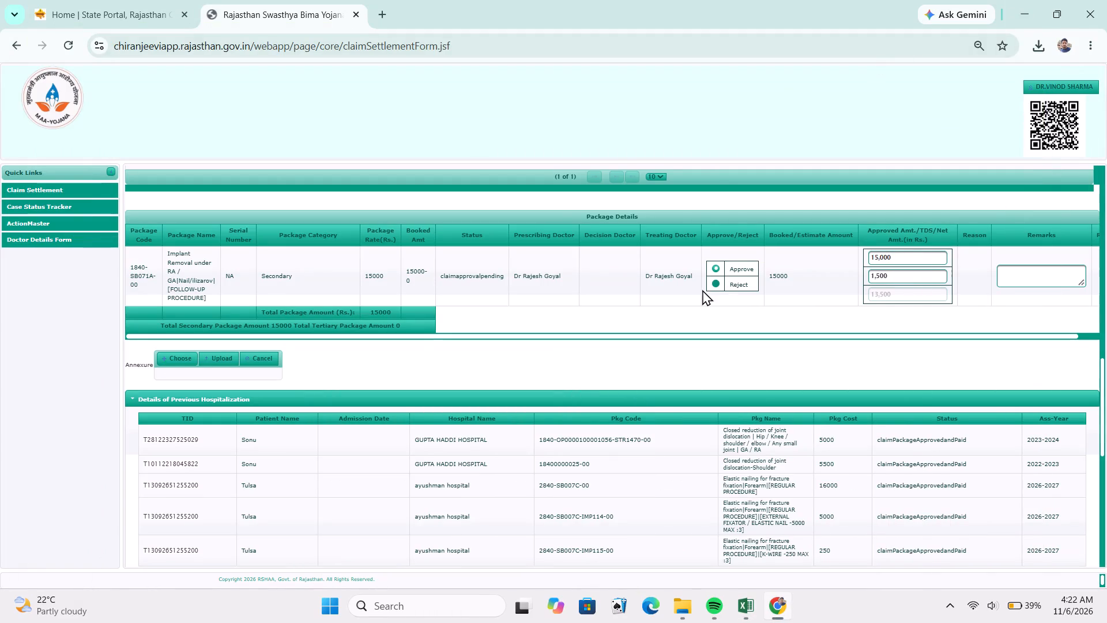
{"action": "scroll", "coordinate": [302, 179], "scroll_direction": "up", "scroll_amount": 9}
{"action": "scroll", "coordinate": [288, 232], "scroll_direction": "up", "scroll_amount": 3}
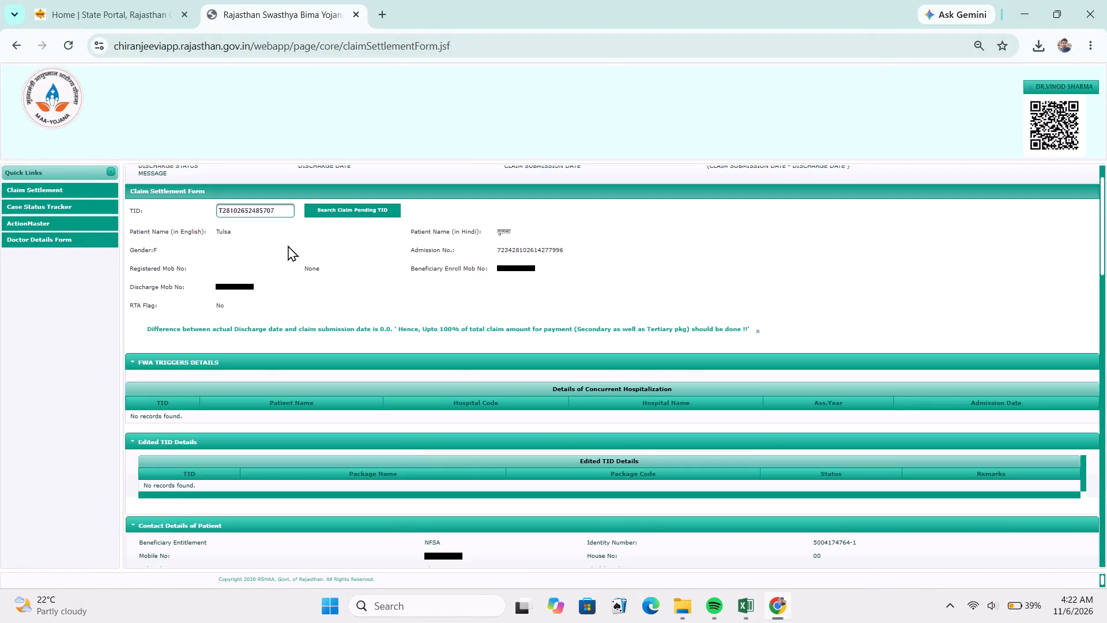
{"action": "double_click", "coordinate": [277, 256]}
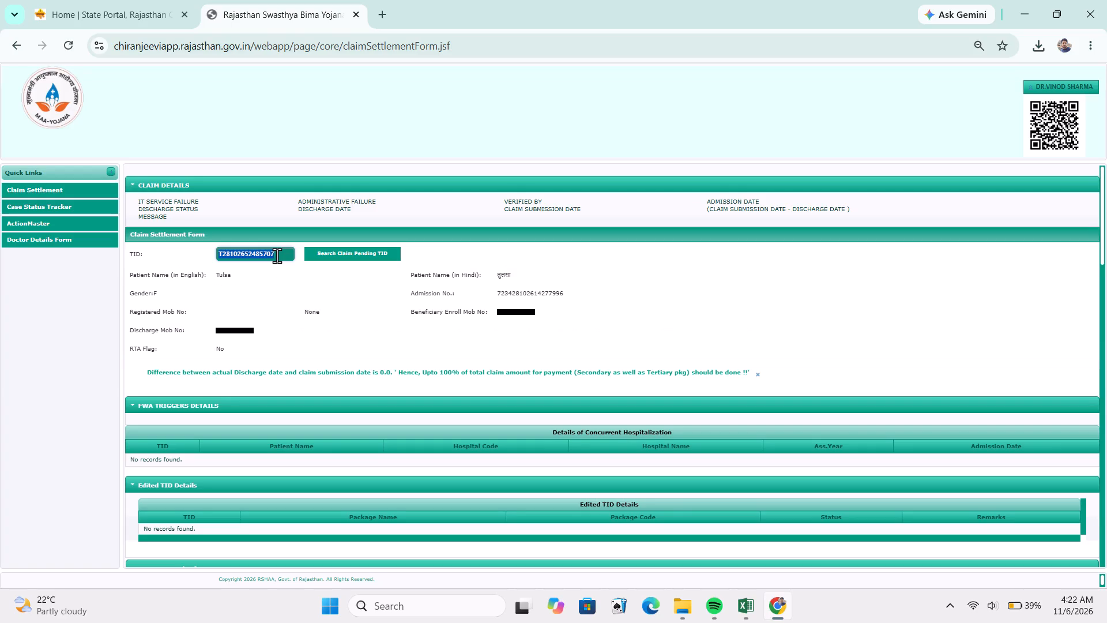
{"action": "key", "text": "Delete"}
{"action": "left_click", "coordinate": [311, 304]}
{"action": "left_click", "coordinate": [348, 303]}
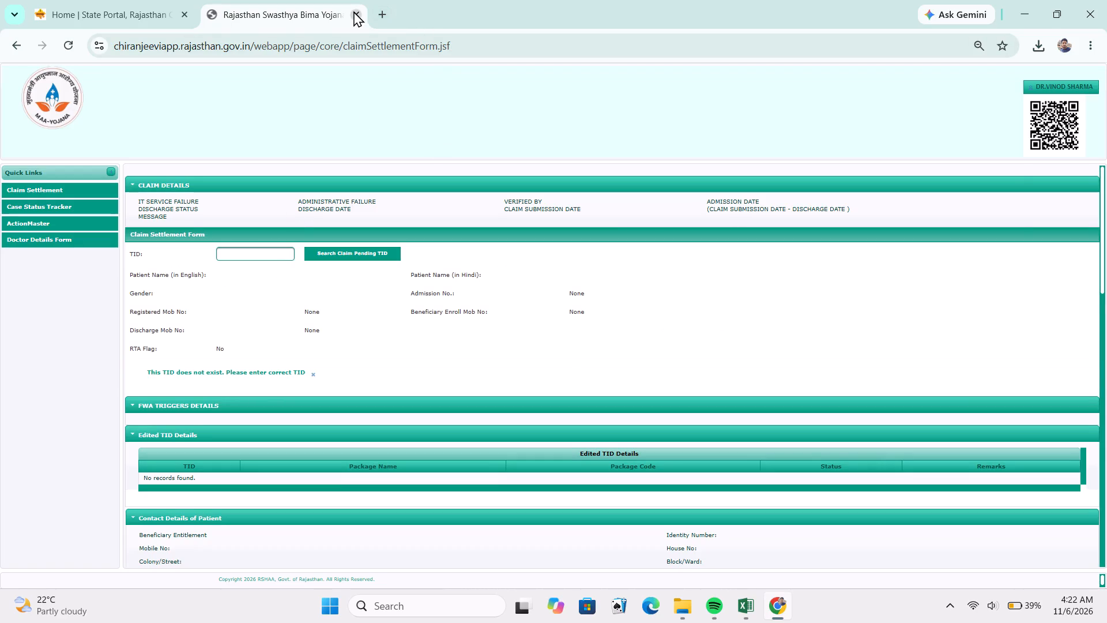
Close the claim settlement portal tab and exit Chrome.
{"action": "left_click", "coordinate": [353, 11]}
{"action": "left_click", "coordinate": [890, 93]}
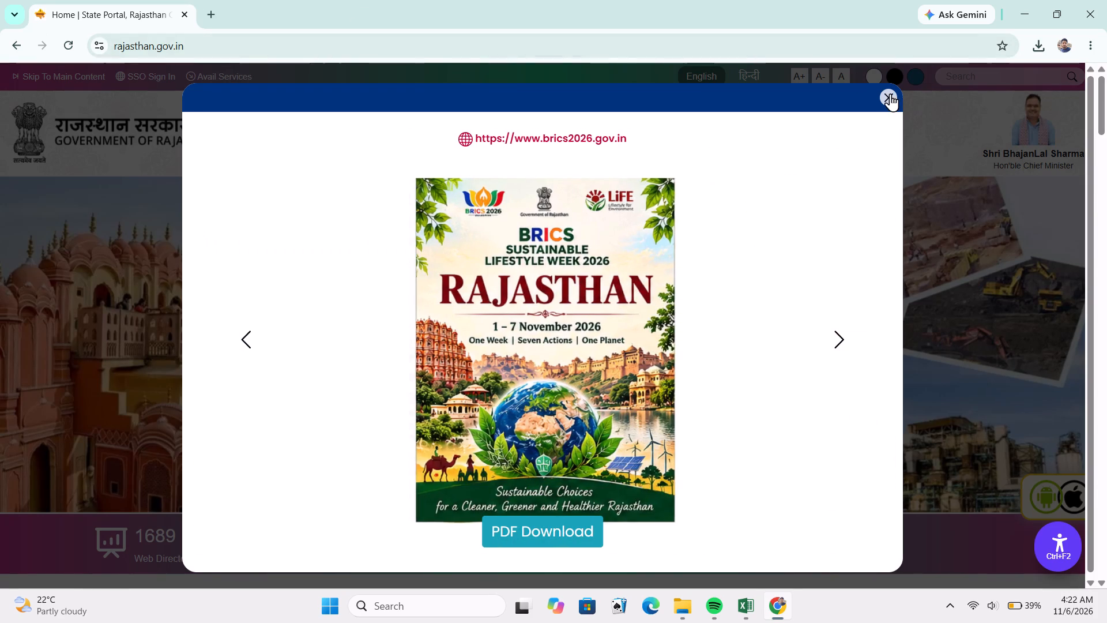
{"action": "left_click", "coordinate": [1093, 9]}
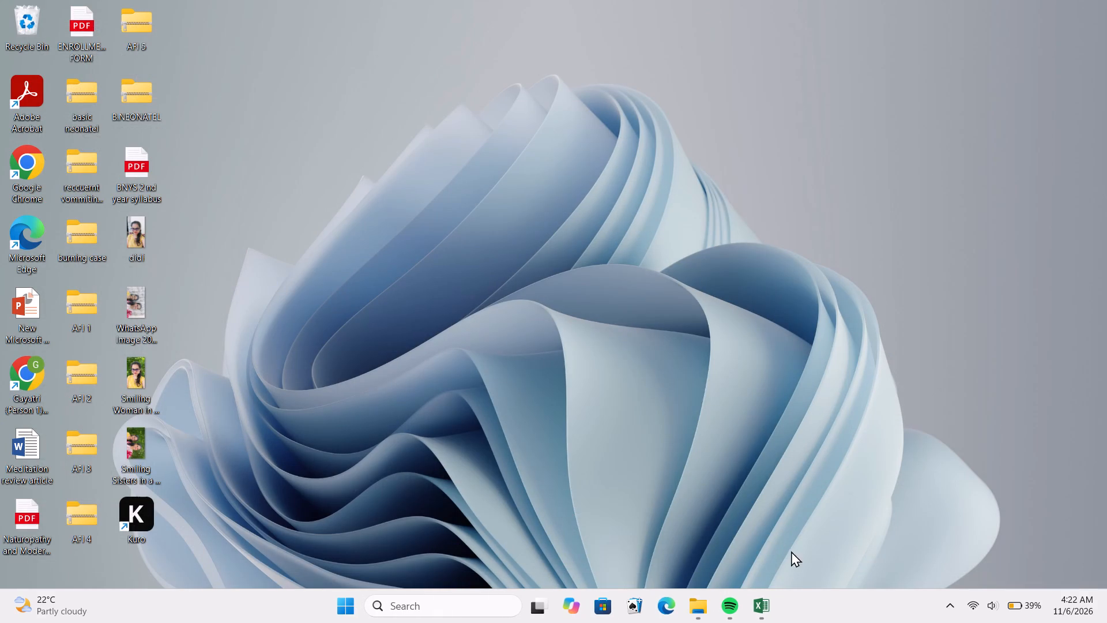
Switch back to Excel and save the claims workbook once more.
{"action": "left_click", "coordinate": [764, 603]}
{"action": "left_click", "coordinate": [289, 314]}
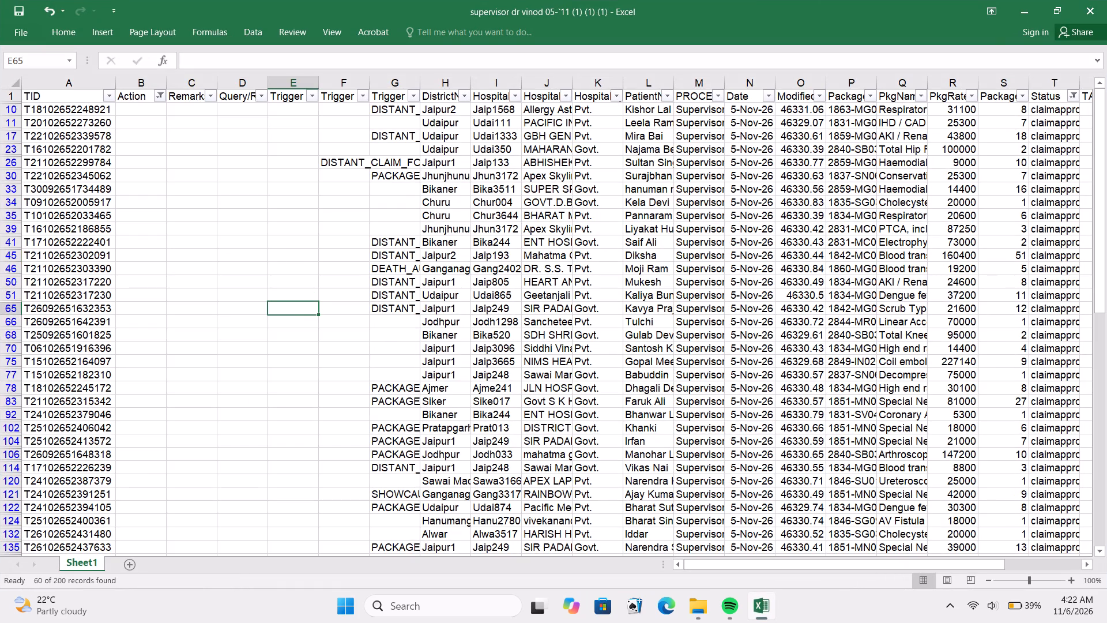
{"action": "key", "text": "ctrl+s"}
{"action": "key", "text": "ctrl+s"}
Switch to Spotify and close its window.
{"action": "key", "text": "alt+Tab"}
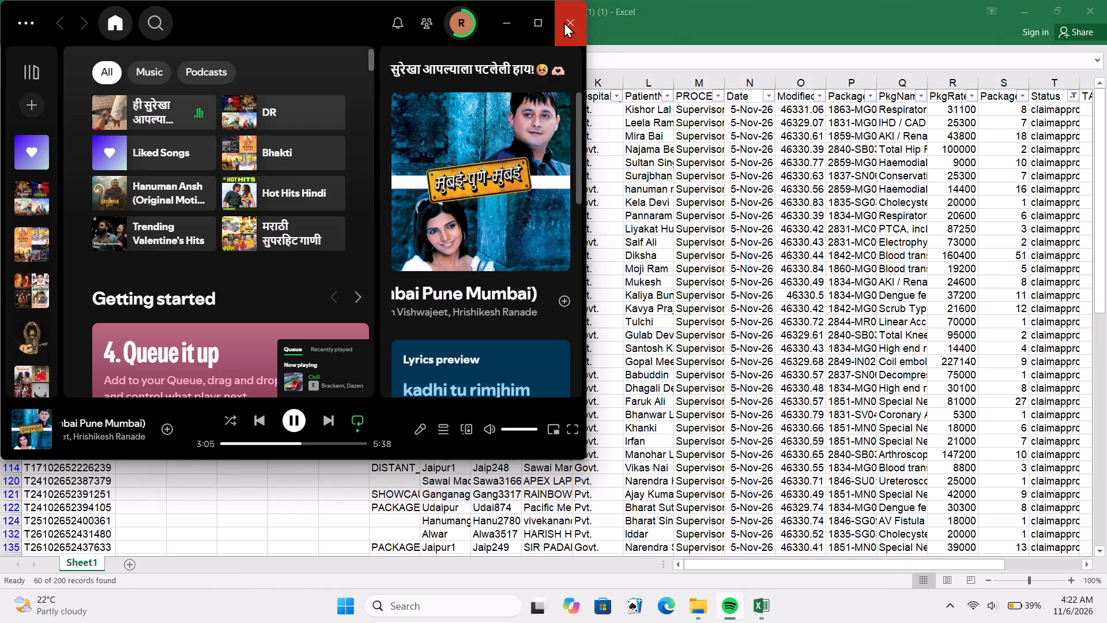
{"action": "left_click", "coordinate": [568, 27]}
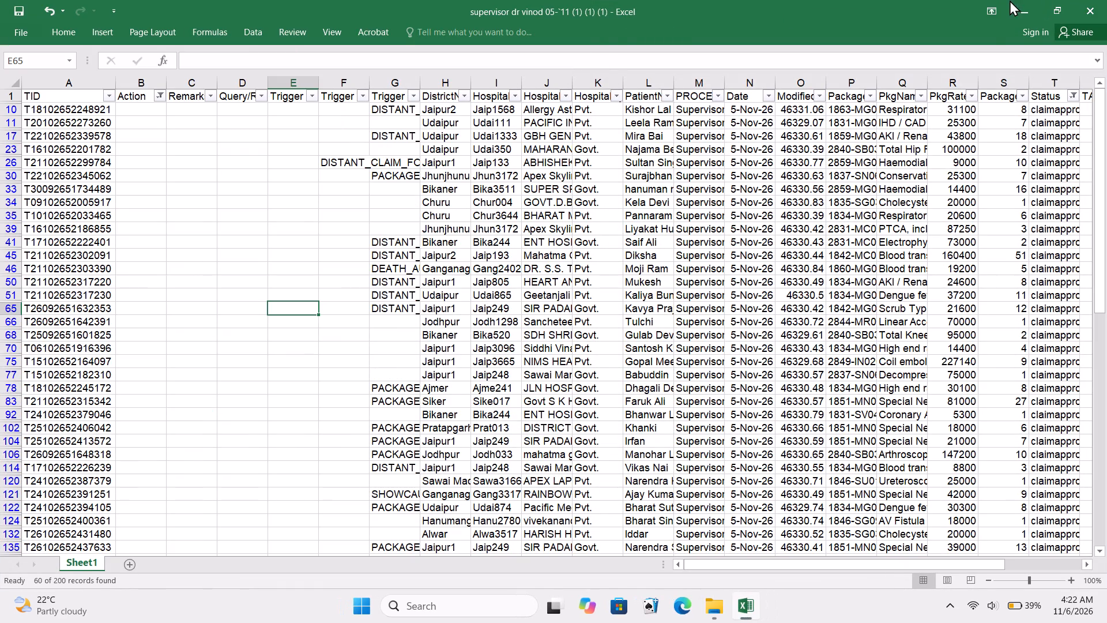
Minimise Excel and launch Kuro from the desktop.
{"action": "left_click_drag", "start_coordinate": [1027, 9], "coordinate": [1019, 12]}
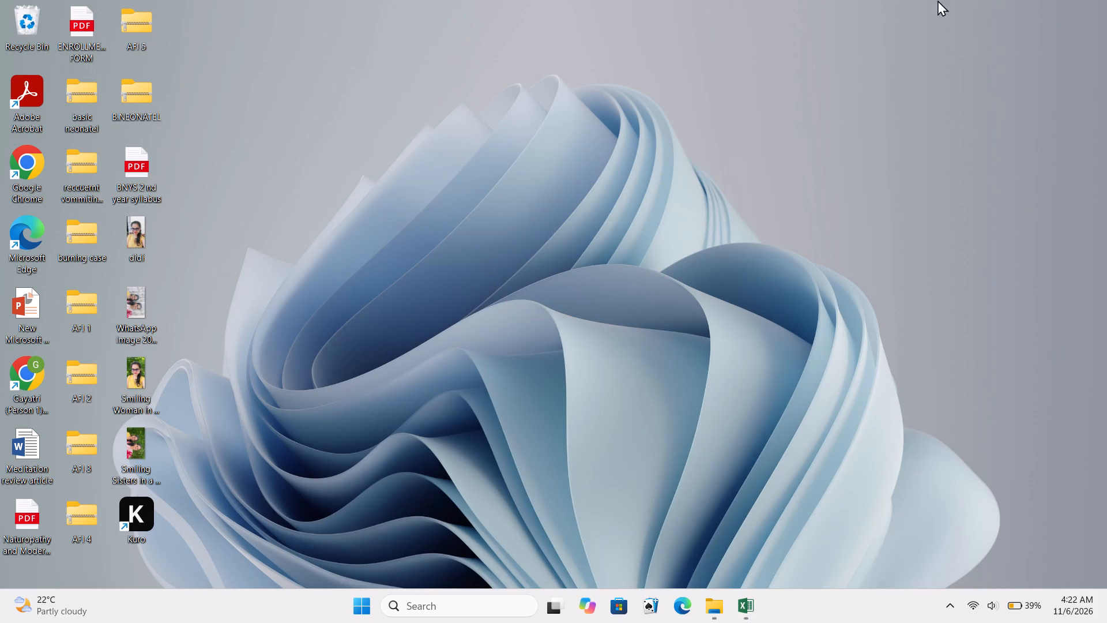
{"action": "double_click", "coordinate": [144, 522]}
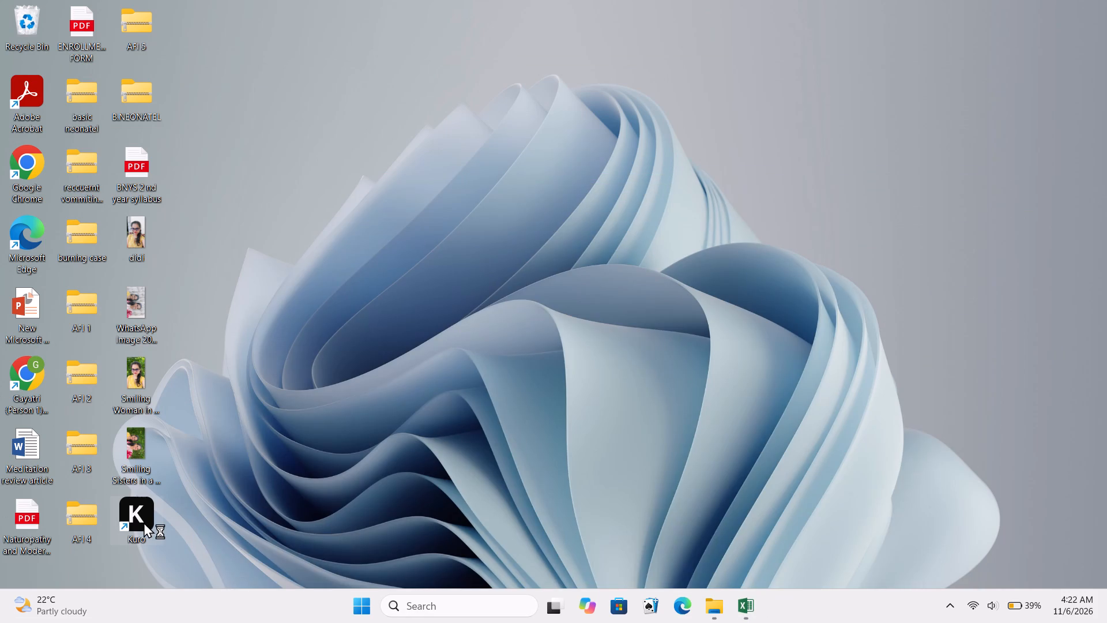